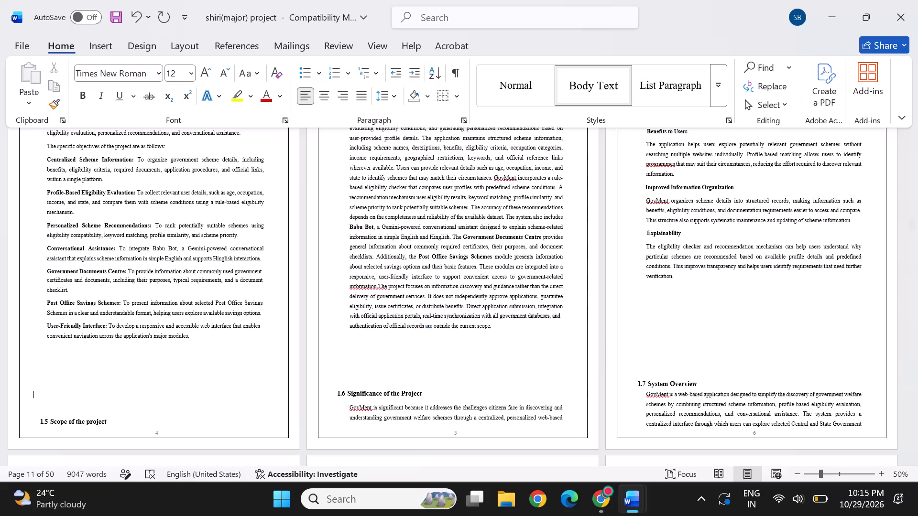
Add blank lines above the headings 1.6 Significance of the Project and 1.7 System Overview to push each onto a new page.
left_click(402, 389)
key("Return")
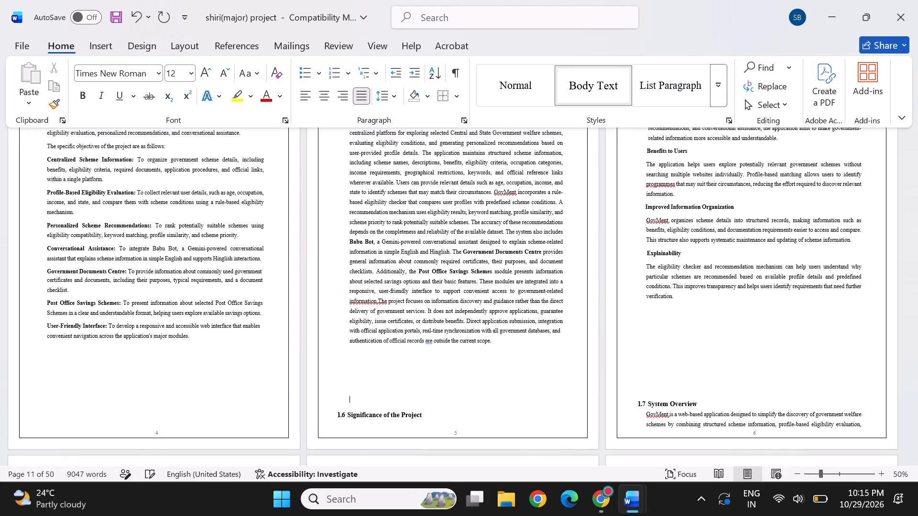
key("Return")
key("Return")
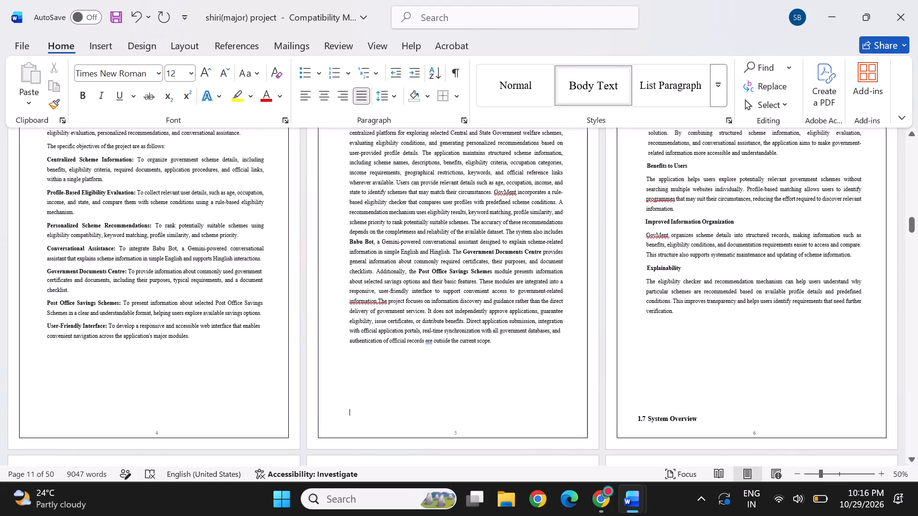
left_click(695, 361)
key("Return")
Insert a blank line above the 1.8 Organization of the Thesis heading to move it to the top of the following page.
scroll(695, 361, "down", 1)
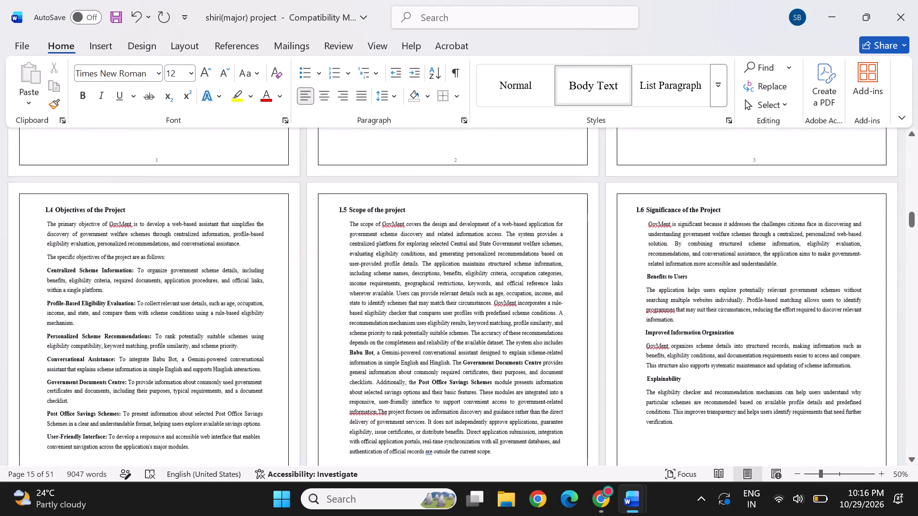
scroll(695, 361, "down", 1)
scroll(400, 331, "down", 1)
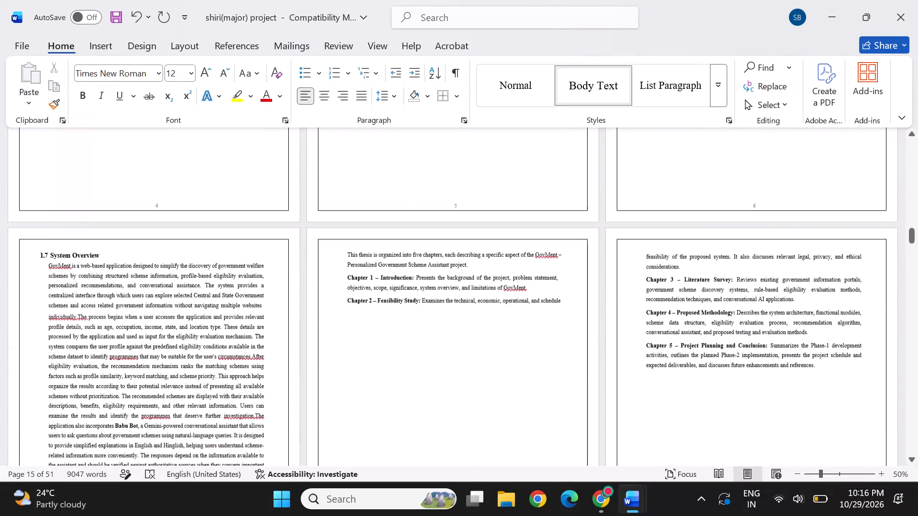
scroll(254, 389, "down", 1)
scroll(198, 428, "down", 1)
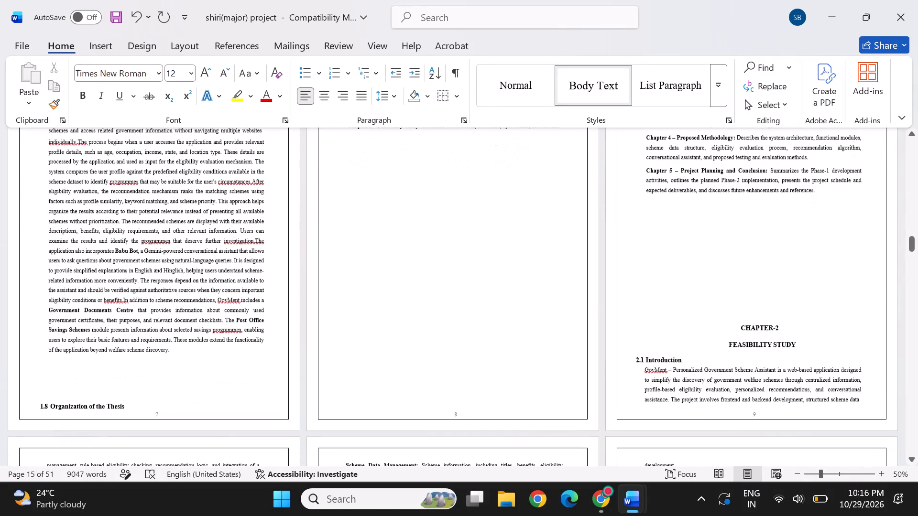
left_click(124, 369)
key("Return")
Remove the breaks splitting the Chapter 2 – Feasibility Study summary in section 1.8 and the first paragraph of 2.1 Introduction.
scroll(341, 376, "up", 1)
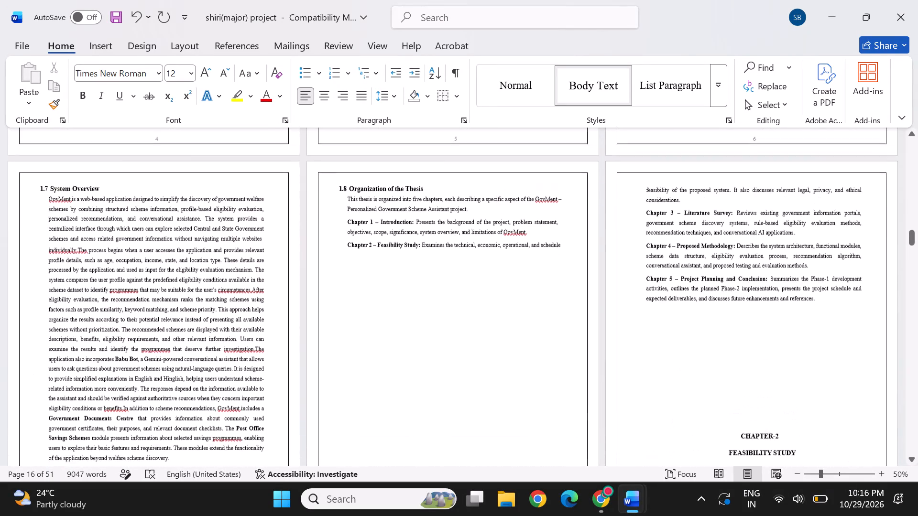
left_click(565, 277)
key("Delete")
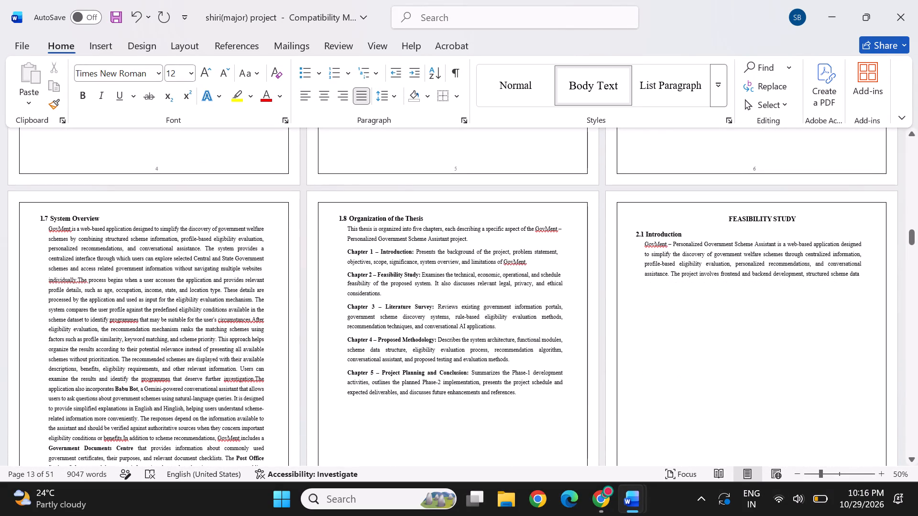
left_click(861, 274)
key("Delete")
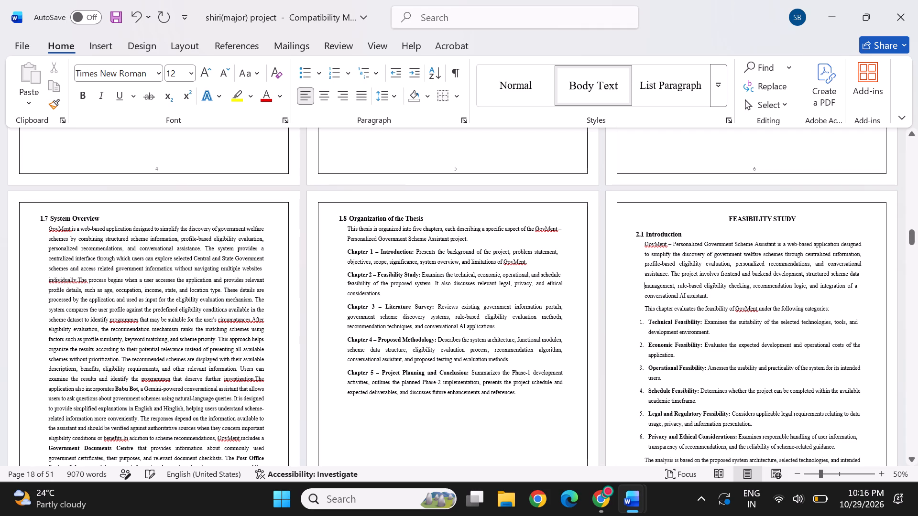
Add three blank lines below the Chapter 5 summary in section 1.8 so the CHAPTER-2 heading starts on a new page.
left_click(510, 425)
key("Return")
key("Return")
key("Return")
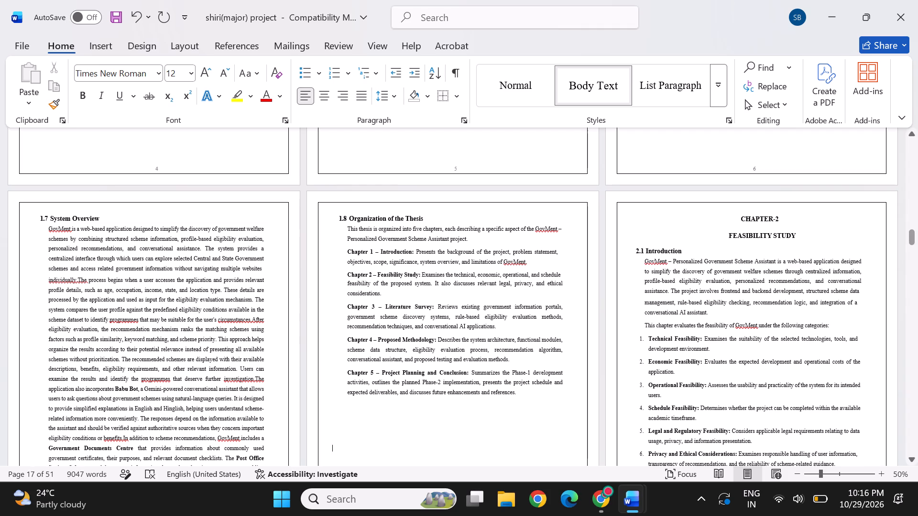
Add two blank lines above the 2.2 Technical Feasibility heading to push it onto the following page.
scroll(582, 428, "down", 1)
scroll(560, 331, "down", 1)
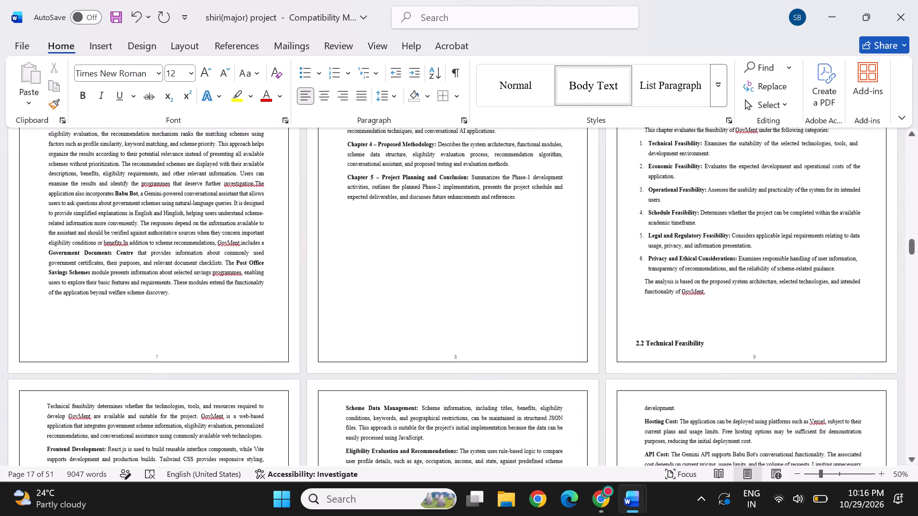
left_click(693, 316)
key("Return")
key("Return")
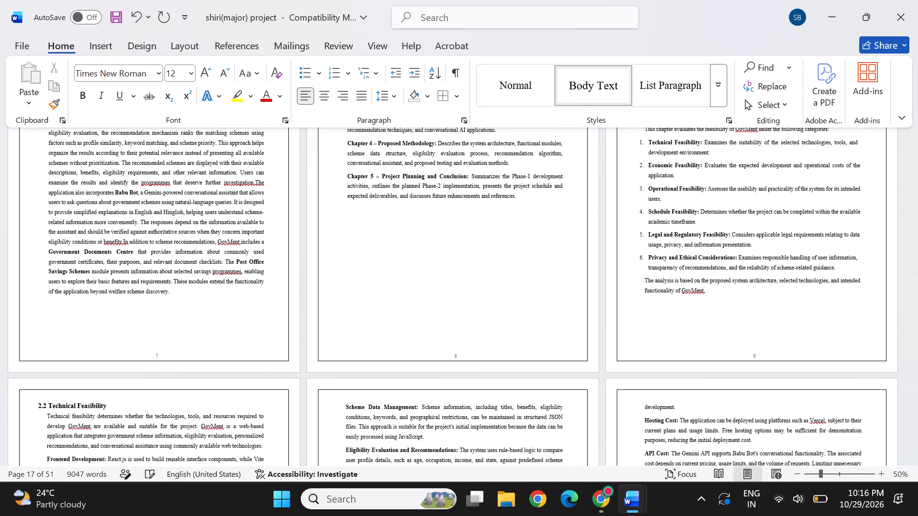
Remove the break after the Frontend Development paragraph and push the 2.3 Economic Feasibility heading onto the following page with a blank line.
scroll(631, 332, "down", 2)
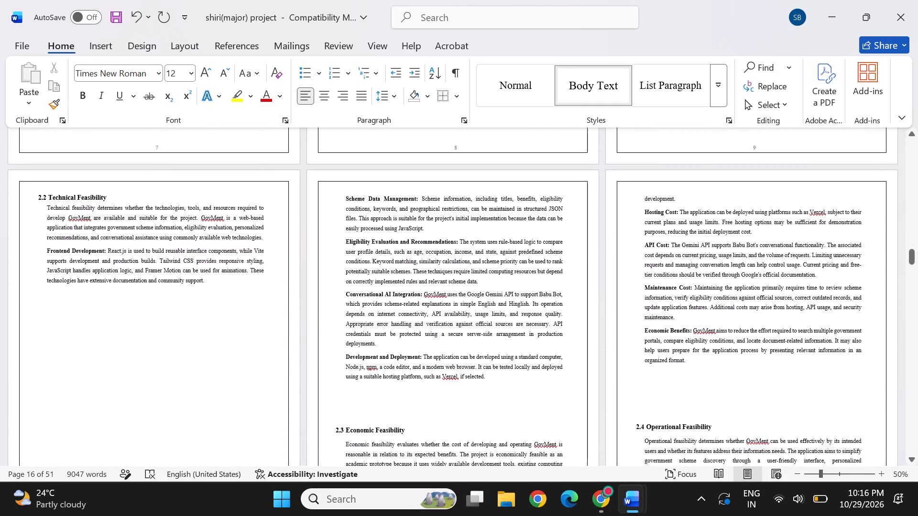
left_click(226, 284)
key("Delete")
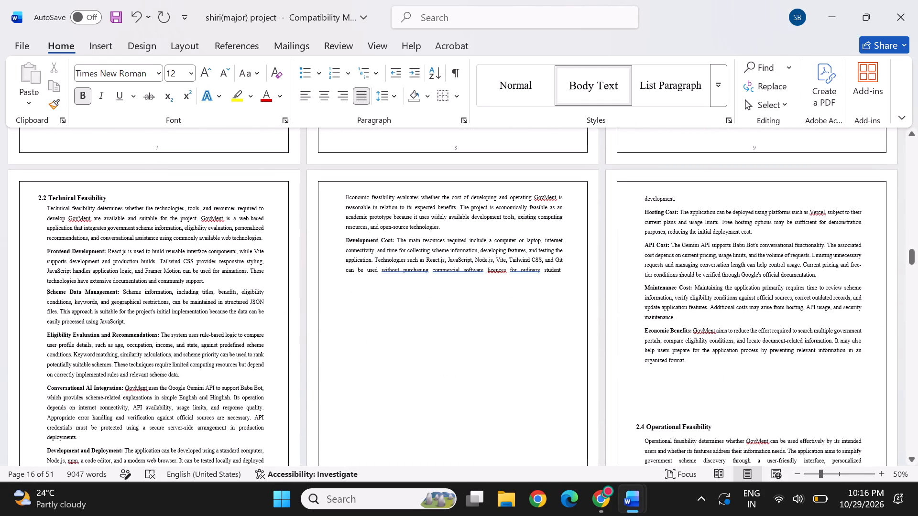
scroll(167, 321, "down", 1)
scroll(258, 316, "down", 1)
left_click(200, 396)
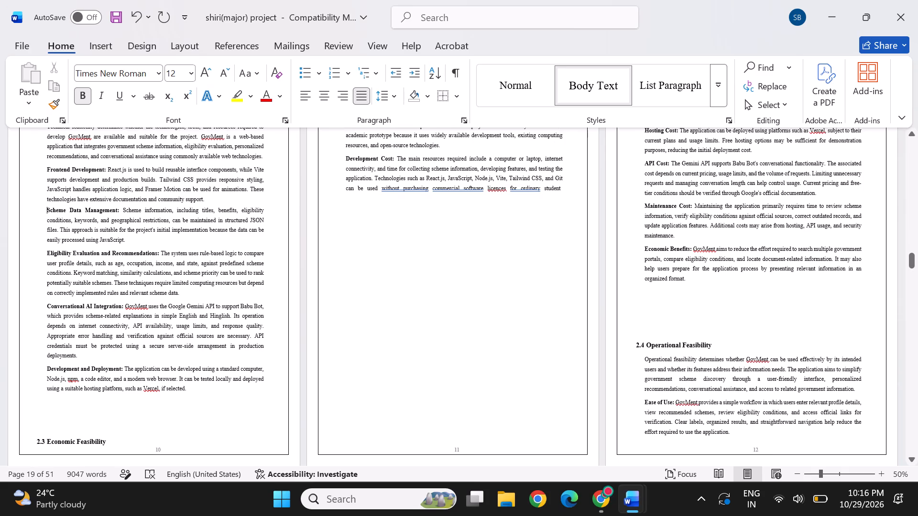
key("Return")
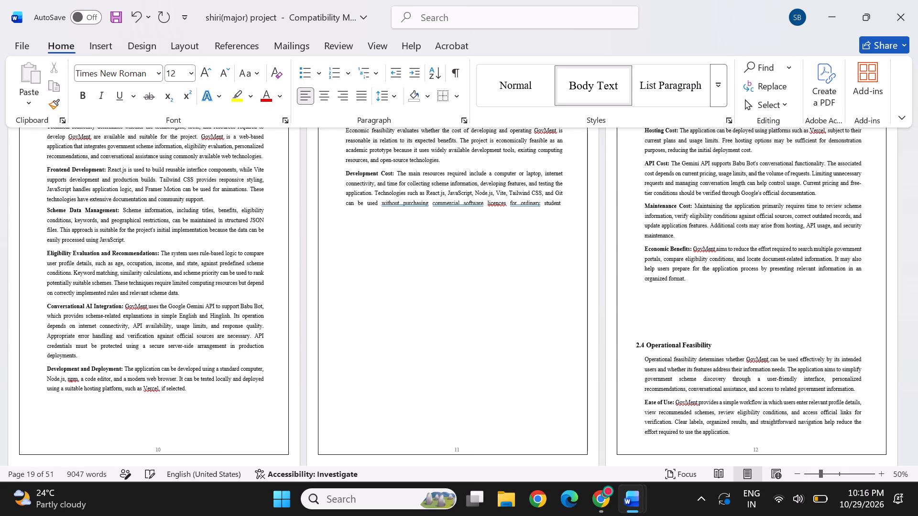
Remove the break splitting the Development Cost paragraph and push the 2.4 Operational Feasibility heading onto the following page with a blank line.
scroll(345, 359, "up", 1)
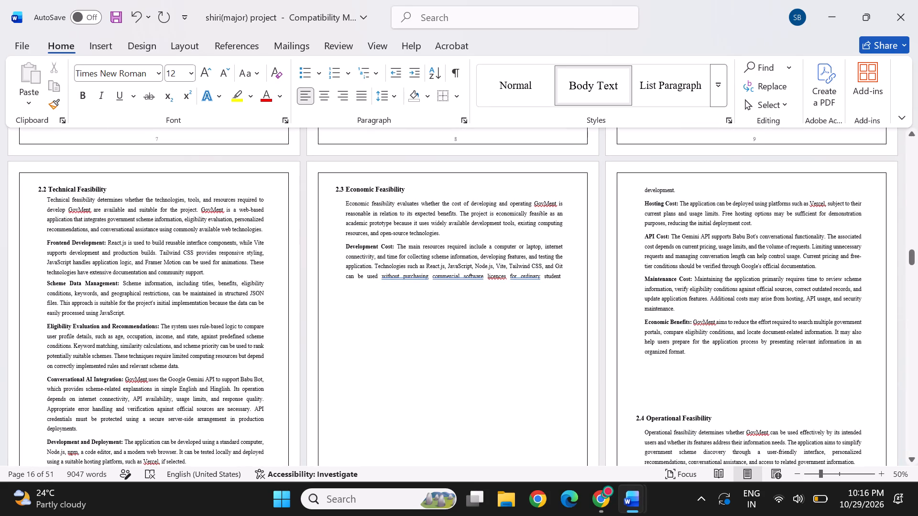
left_click(563, 276)
key("Delete")
scroll(444, 388, "down", 1)
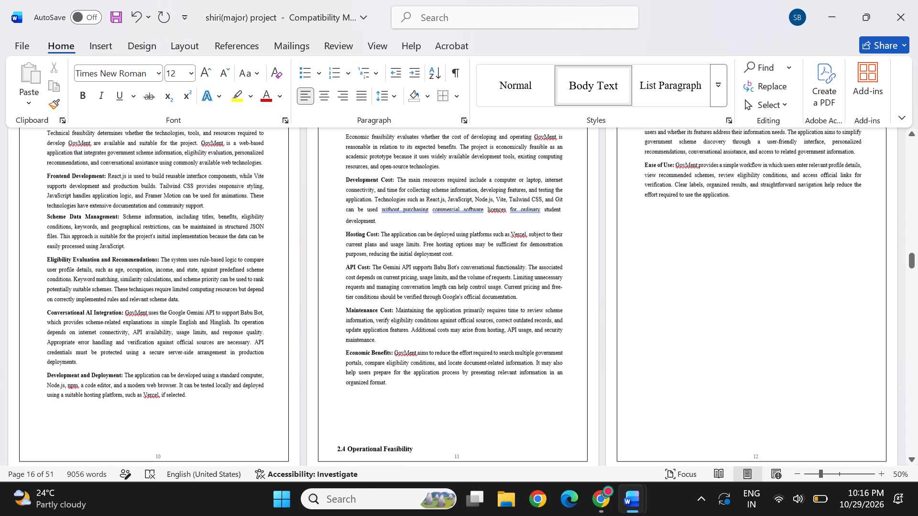
left_click(419, 385)
left_click(367, 427)
key("Return")
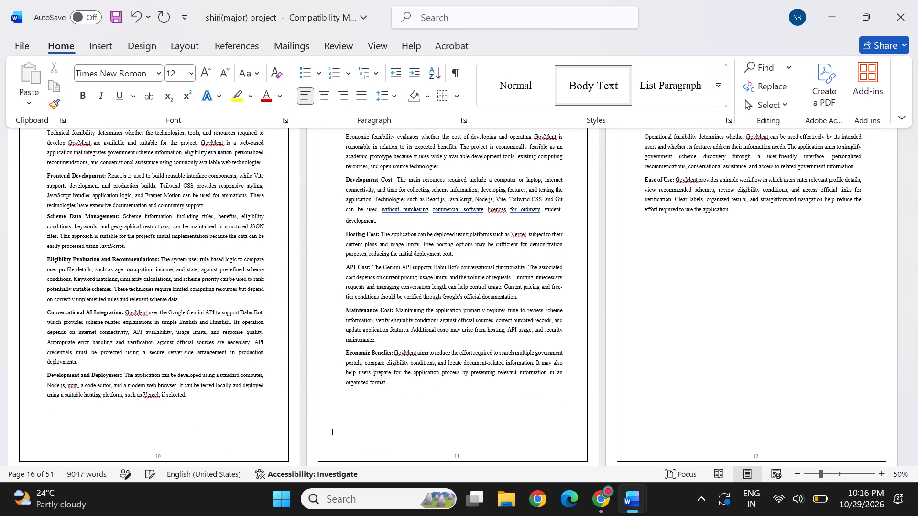
Remove the break after the Ease of Use paragraph and push the 2.5 Schedule Feasibility heading onto the following page with a blank line.
scroll(550, 356, "up", 1)
left_click(743, 282)
key("Delete")
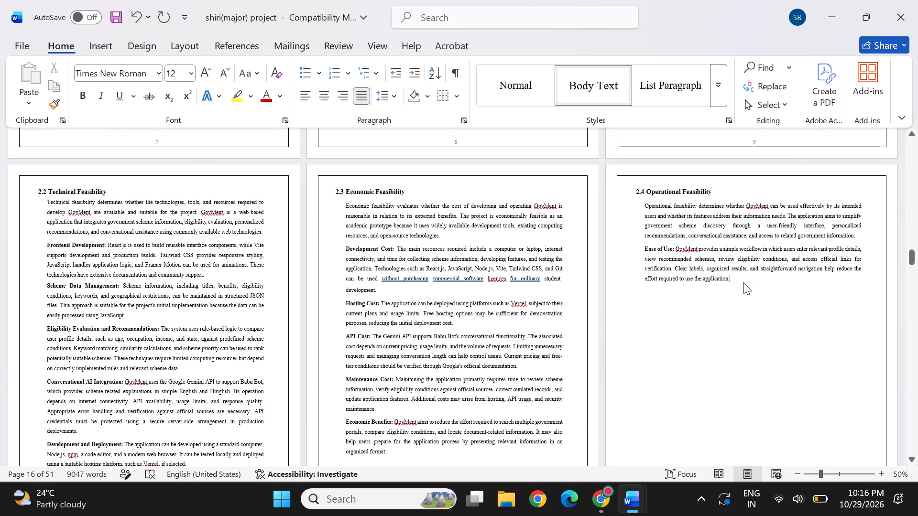
scroll(743, 282, "down", 1)
left_click(701, 339)
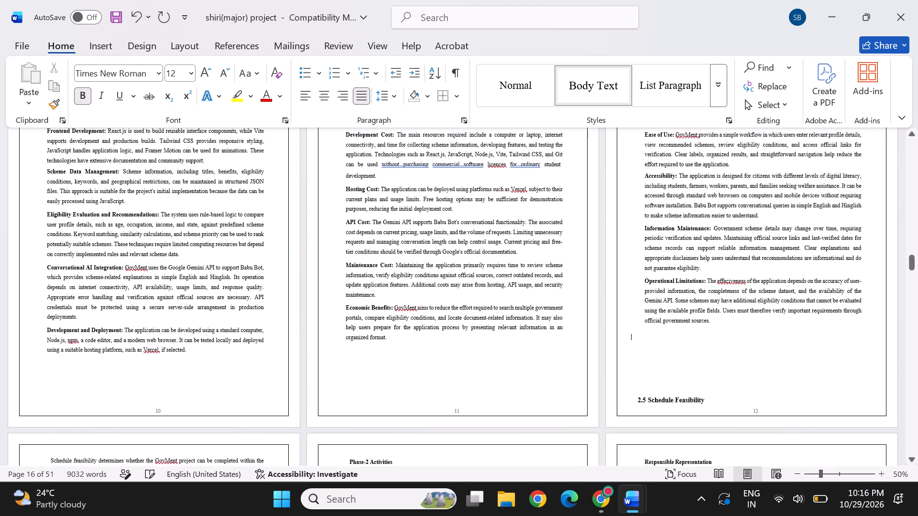
key("Return")
Remove the break after the Phase-1 Activities paragraph and push the 2.6 Legal and Regulatory Feasibility heading onto the following page with two blank lines.
scroll(701, 339, "down", 2)
scroll(529, 312, "down", 1)
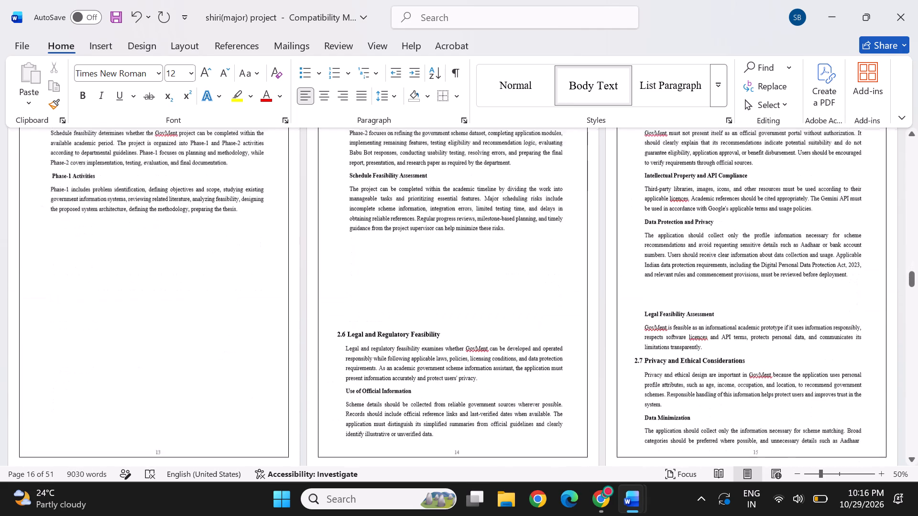
left_click(245, 191)
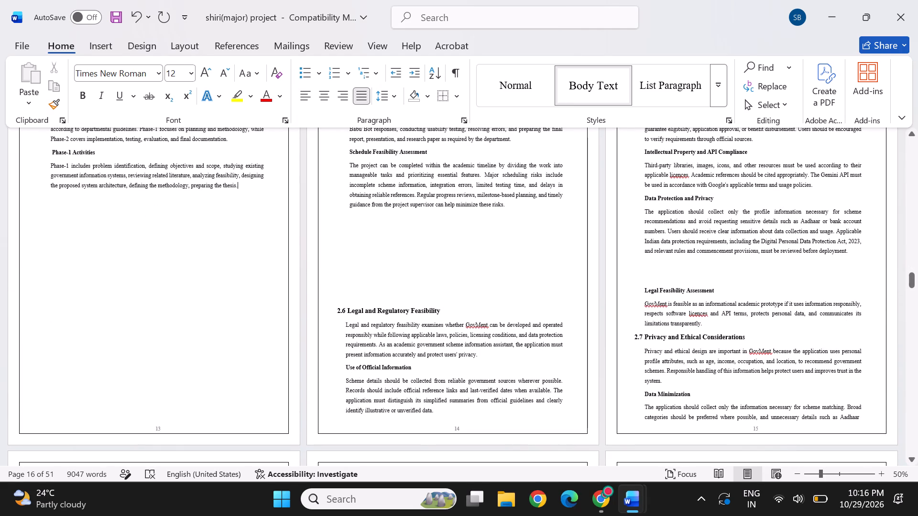
key("Delete")
left_click(93, 353)
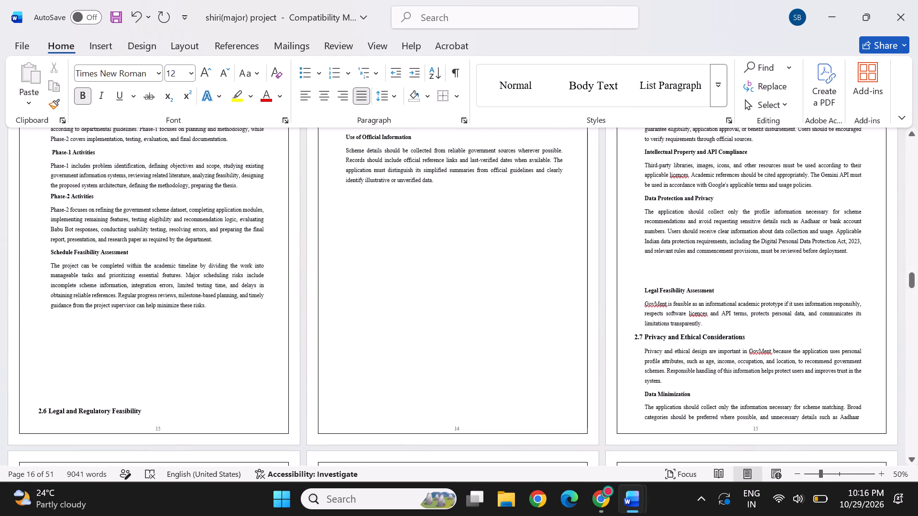
key("Return")
key("Return")
Remove the break after the Use of Official Information paragraph so Responsible Representation follows directly on the same page.
scroll(194, 347, "up", 1)
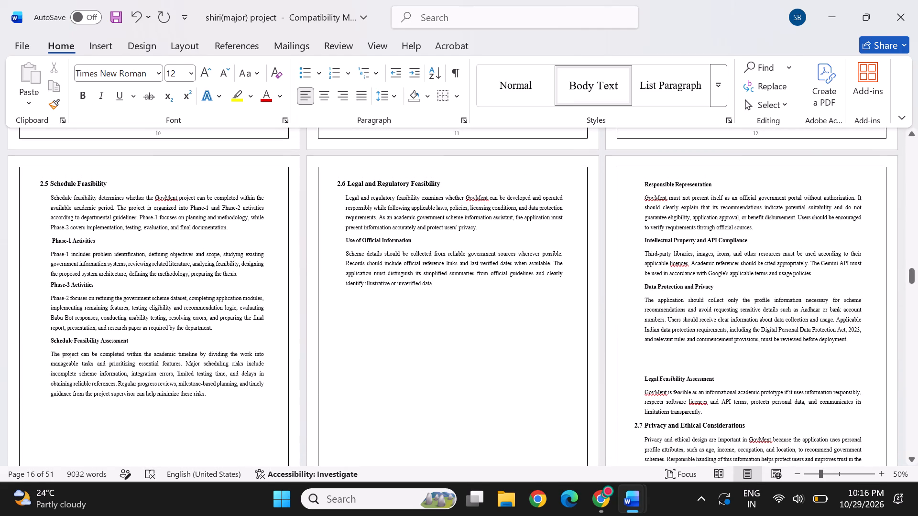
left_click(446, 288)
key("Delete")
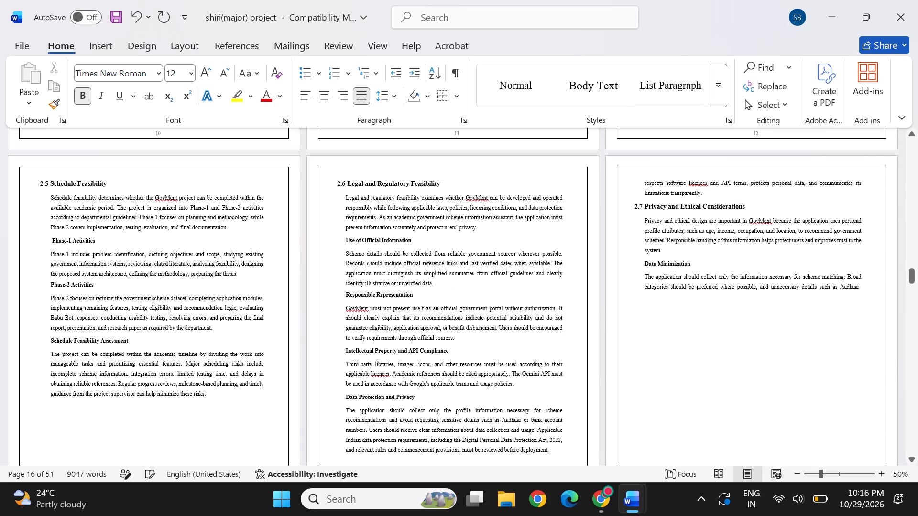
Delete the empty lines between the Data Protection and Privacy paragraph and the Legal Feasibility Assessment subheading.
scroll(483, 351, "down", 1)
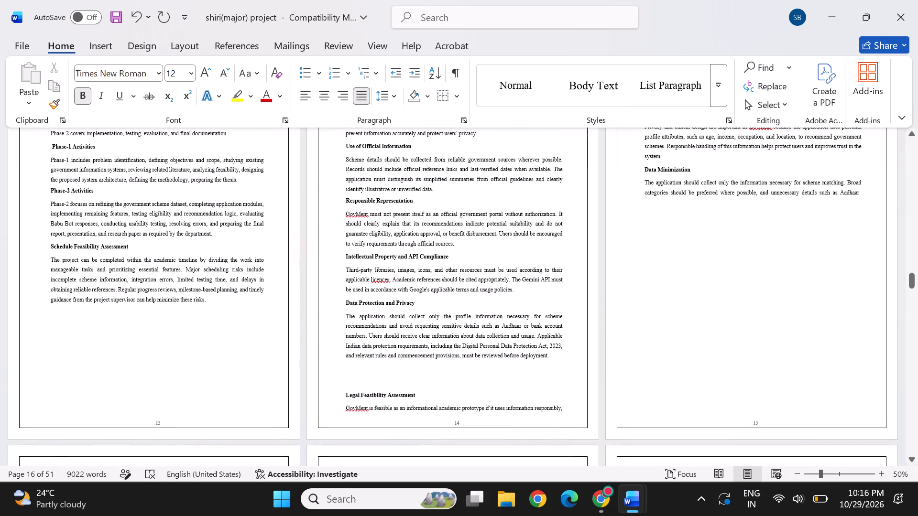
left_click(411, 378)
key("Delete")
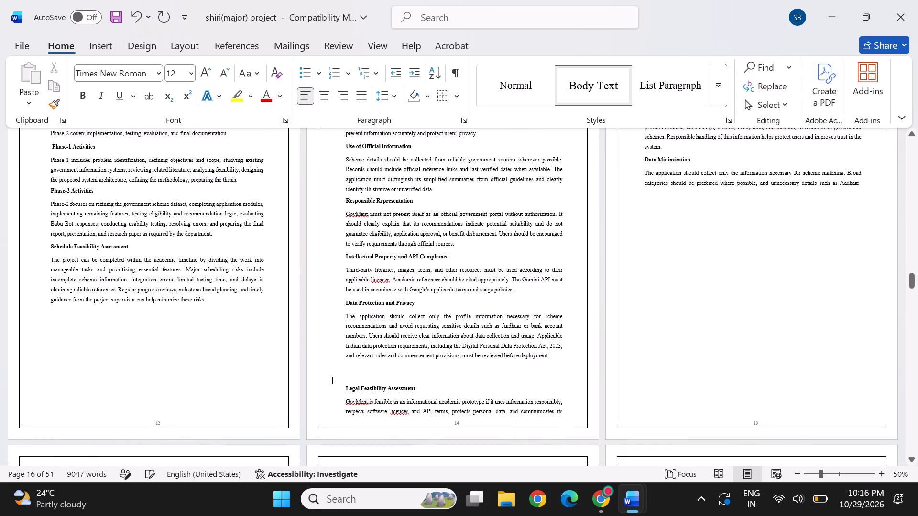
left_click(554, 357)
key("Delete")
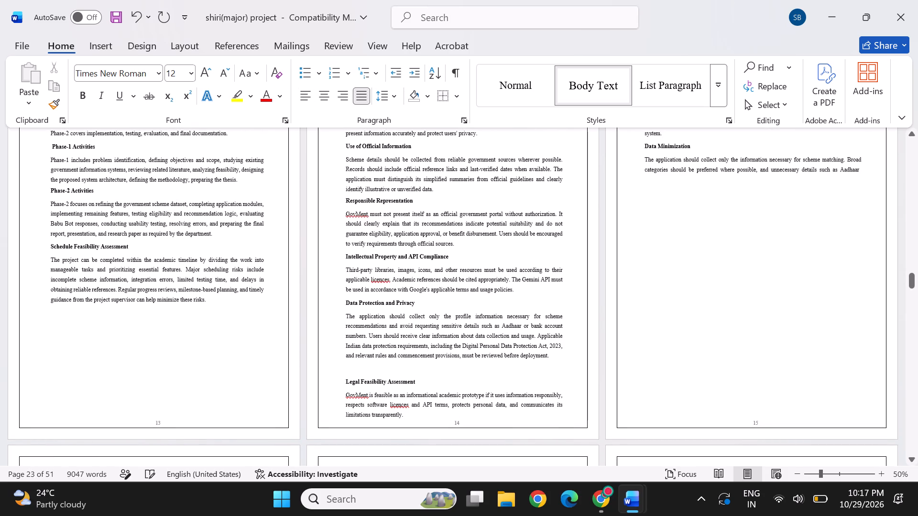
key("Delete")
key("Delete")
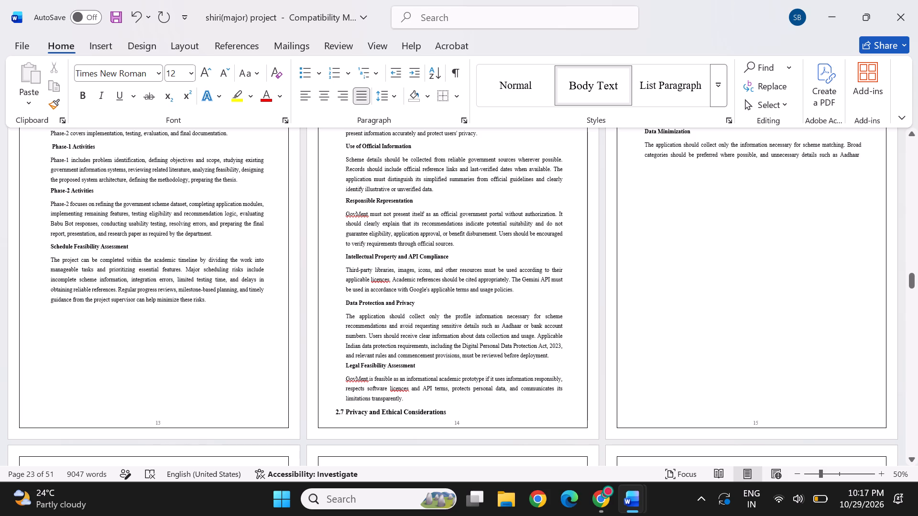
Insert a blank line above the 2.7 Privacy and Ethical Considerations heading to push it onto the following page.
left_click(431, 400)
key("Return")
Remove the break splitting the Data Minimization paragraph after "such as Aadhaar" in section 2.7.
scroll(520, 381, "up", 1)
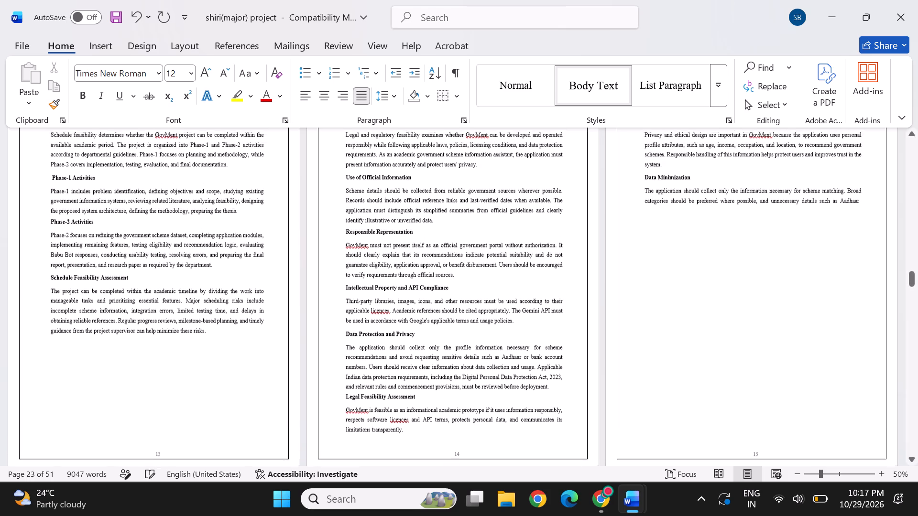
scroll(614, 277, "up", 1)
left_click(861, 268)
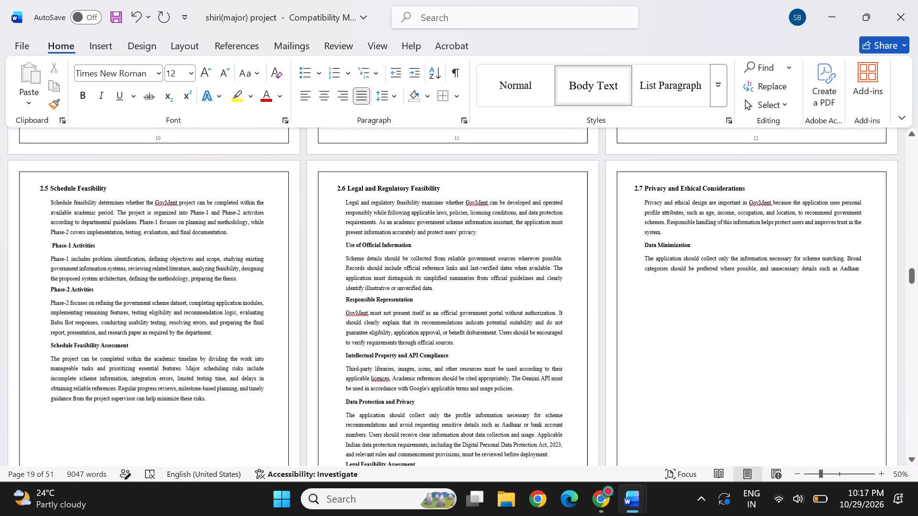
key("Delete")
Insert blank lines above the 2.8 Risk Analysis heading to push it onto the following page.
scroll(726, 300, "down", 1)
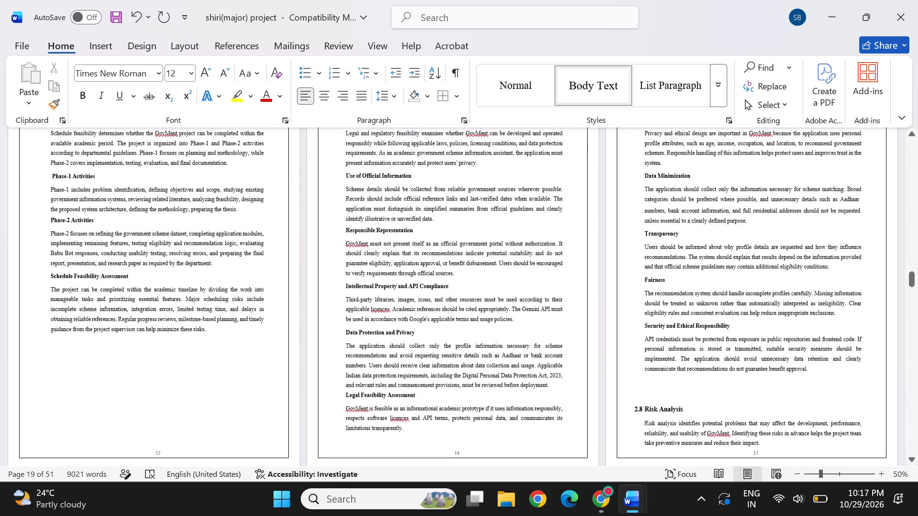
scroll(726, 300, "down", 1)
left_click(671, 316)
key("Return")
key("Return")
key("Return")
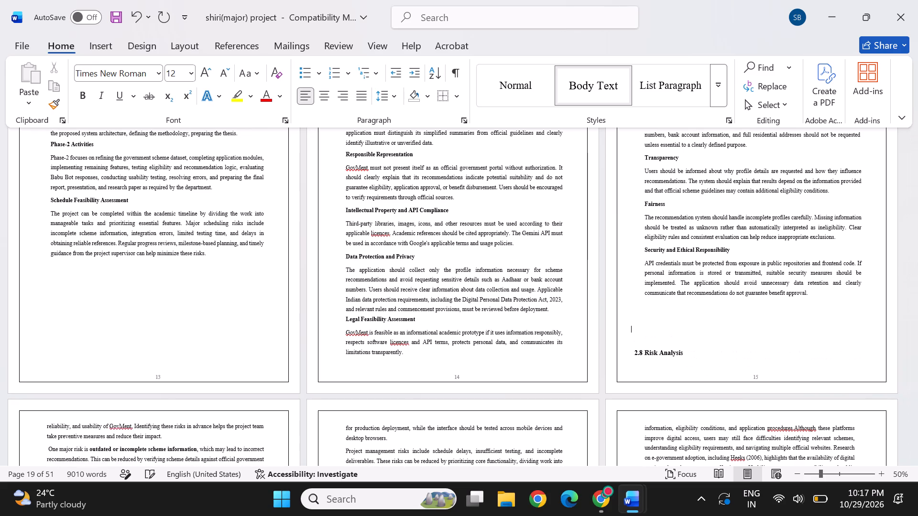
key("Return")
key("Return")
key("Return")
scroll(671, 316, "down", 1)
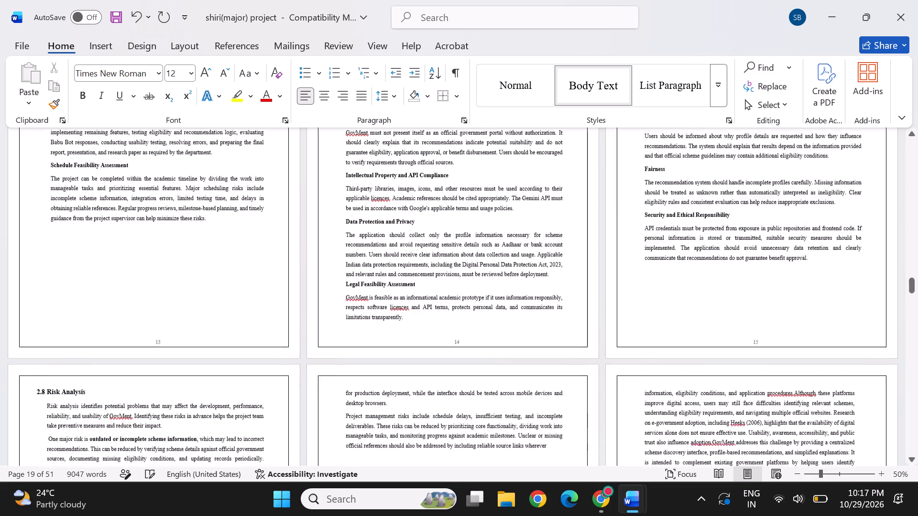
Remove the break splitting the Technical risks paragraph after "stored securely on the server side" in section 2.8.
scroll(671, 316, "down", 2)
scroll(250, 225, "up", 1)
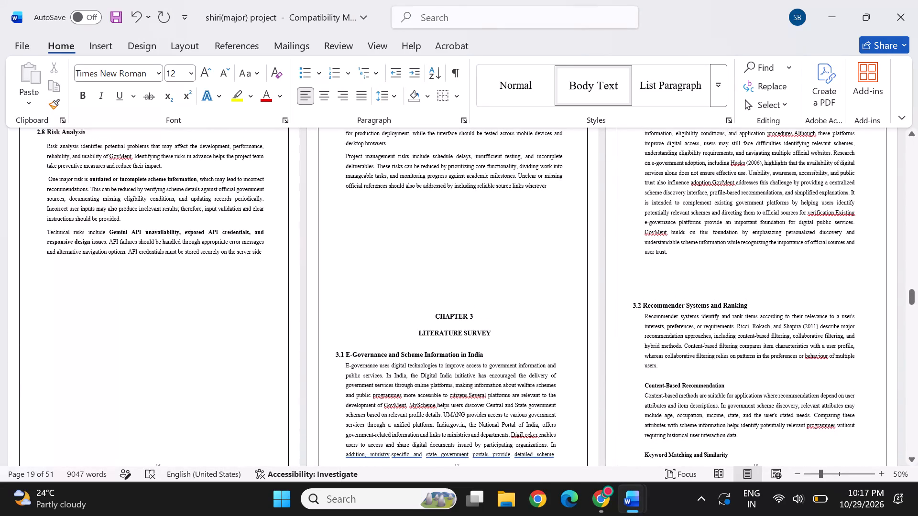
left_click(267, 255)
key("Delete")
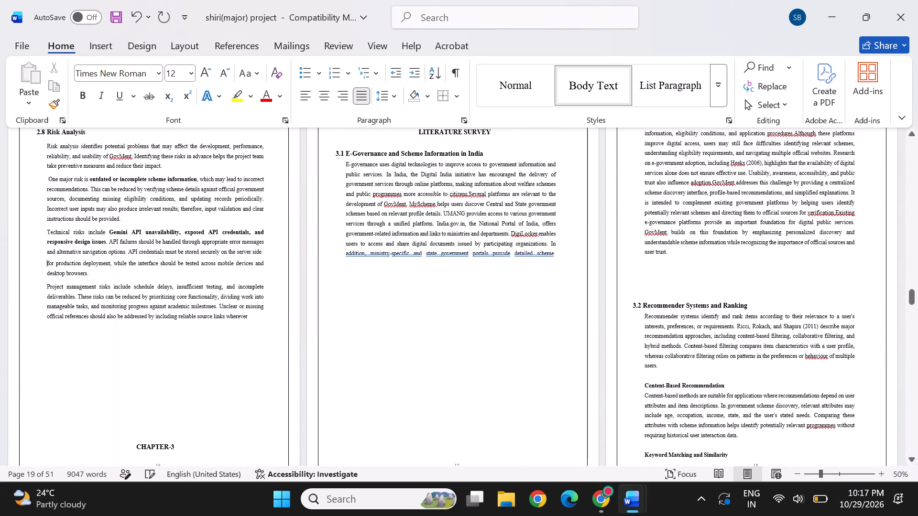
Insert two blank lines above the CHAPTER-3 title so the Literature Survey chapter starts on the following page.
scroll(193, 358, "up", 1)
left_click(153, 394)
key("Return")
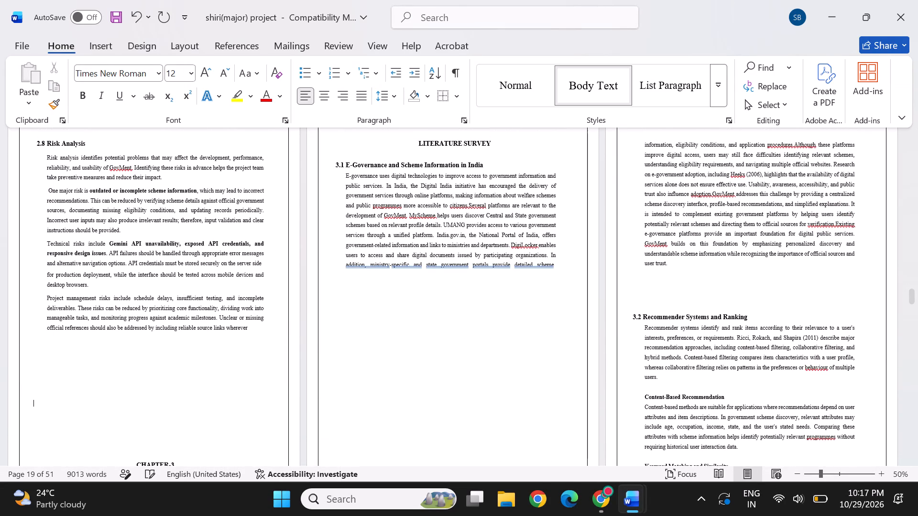
key("Return")
scroll(153, 394, "right", 1)
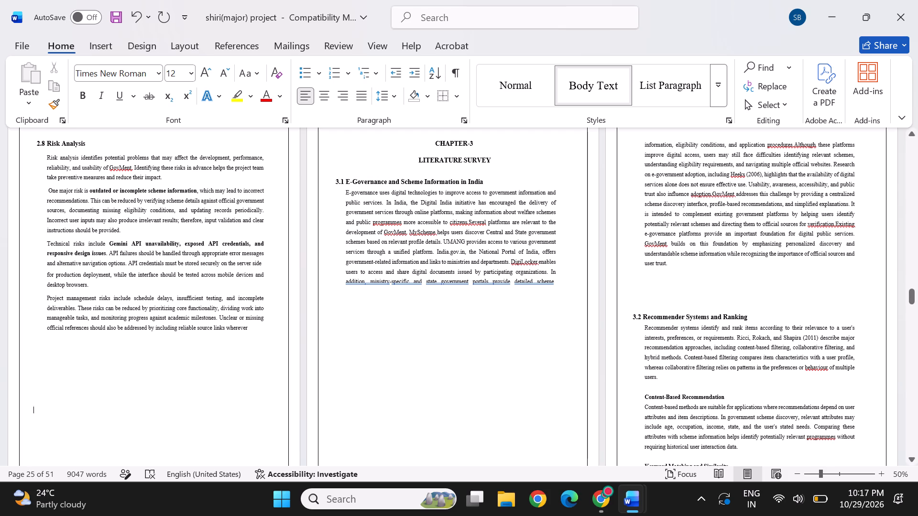
Remove the break splitting the section 3.1 paragraph after "state government portals provide detailed scheme".
left_click(558, 281)
key("Delete")
Insert blank lines above the 3.2 Recommender Systems and Ranking heading to push it onto the following page.
scroll(423, 416, "down", 1)
left_click(395, 391)
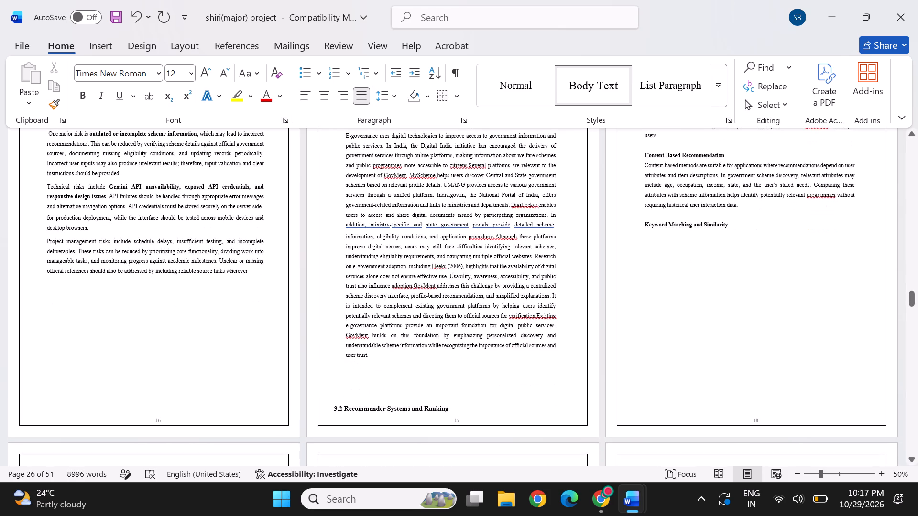
key("Return")
scroll(395, 391, "up", 1)
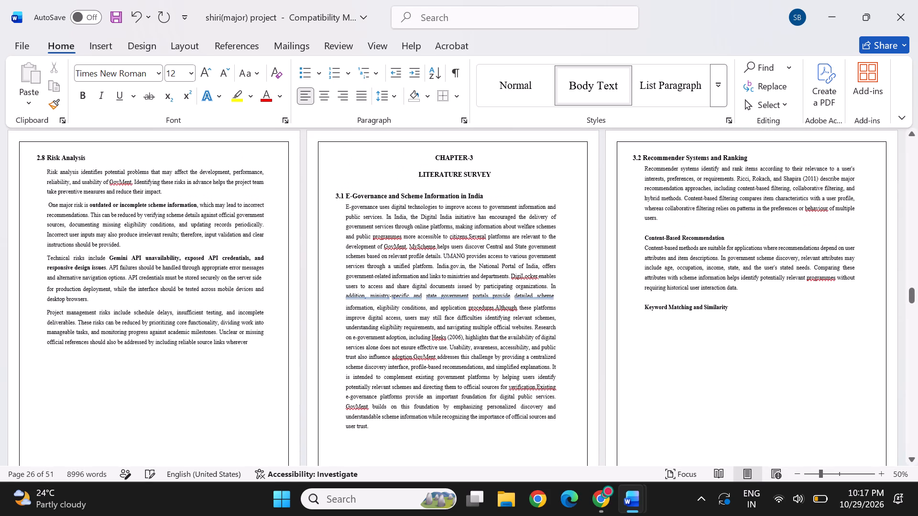
key("Tab")
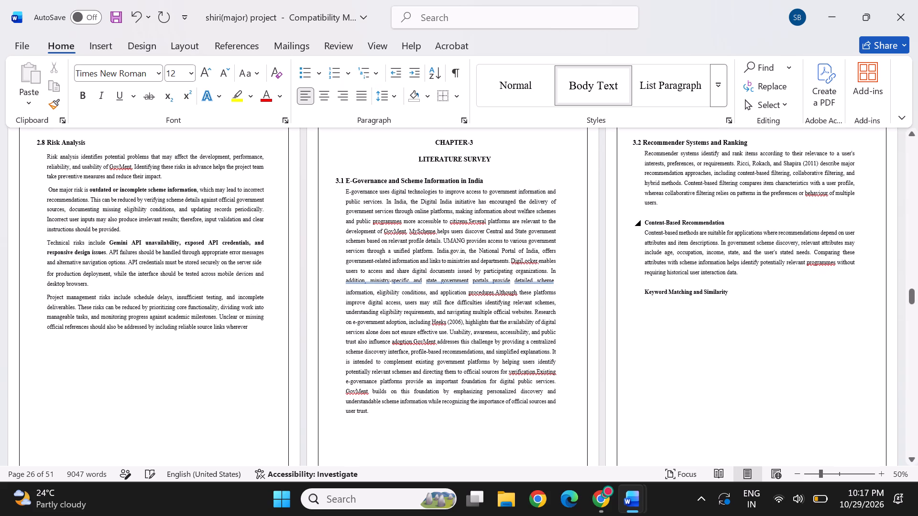
scroll(588, 284, "up", 1)
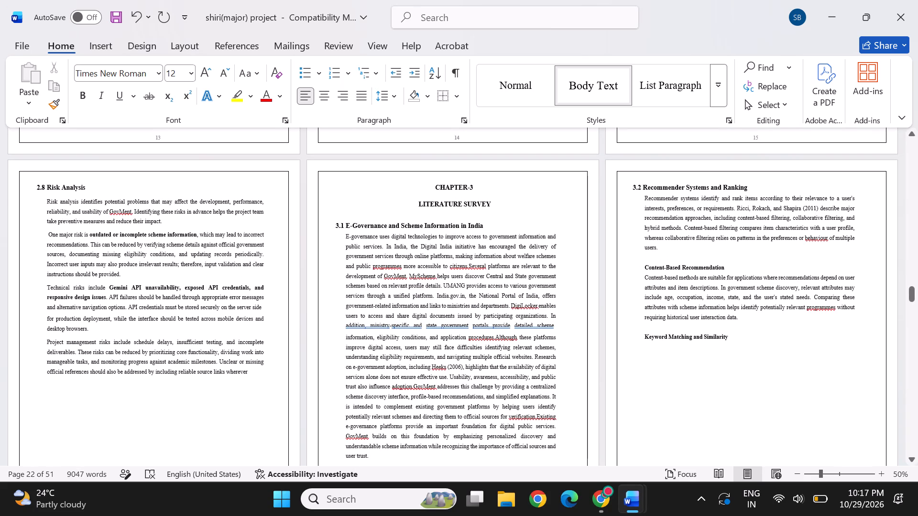
key("Delete")
key("Return")
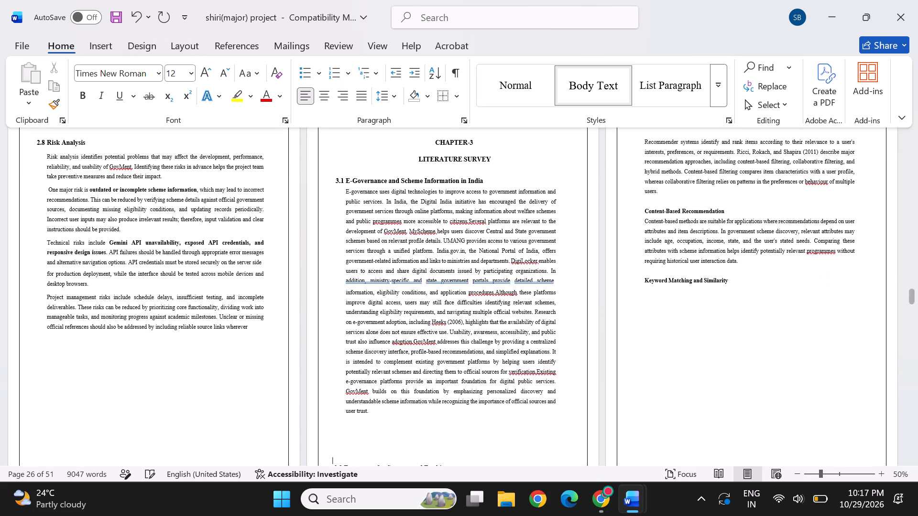
scroll(741, 234, "up", 1)
key("Return")
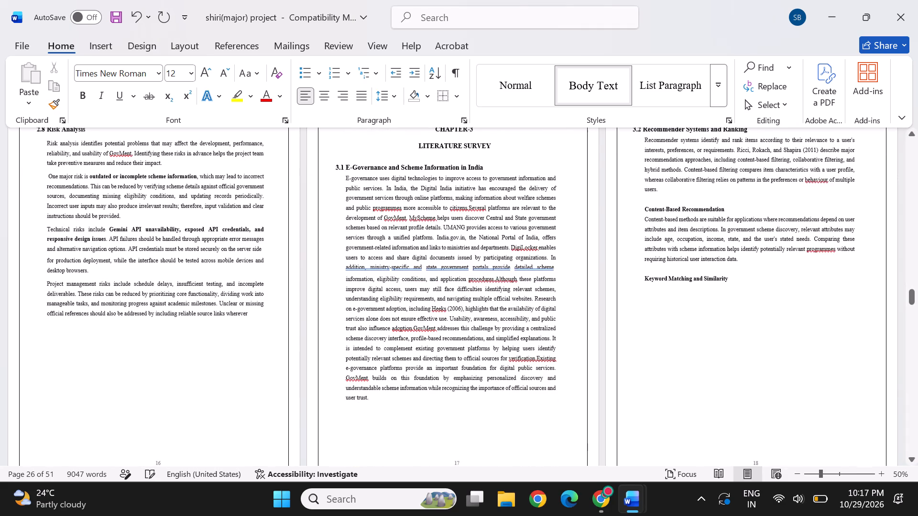
Delete the empty line above the Content-Based Recommendation subheading in section 3.2.
left_click(676, 193)
key("Delete")
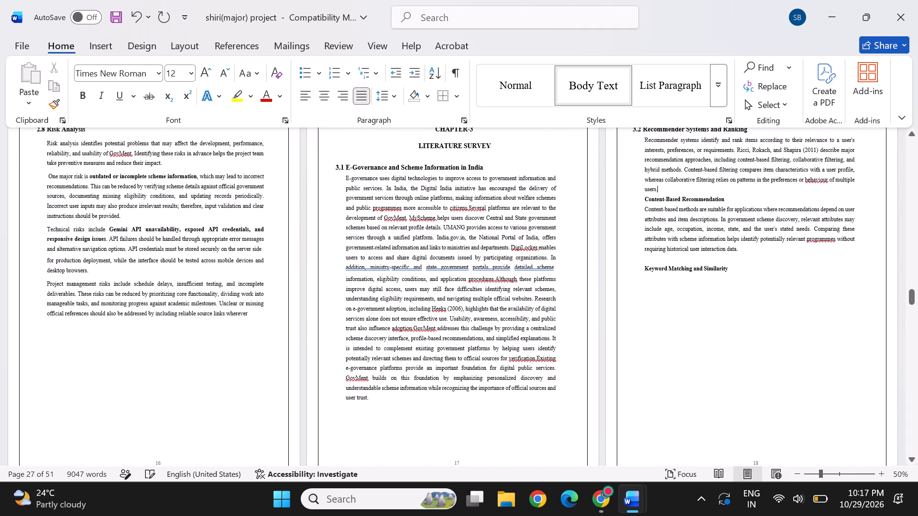
Remove the break after the Keyword Matching and Similarity subheading so its paragraph follows directly on the same page.
left_click(744, 276)
key("Delete")
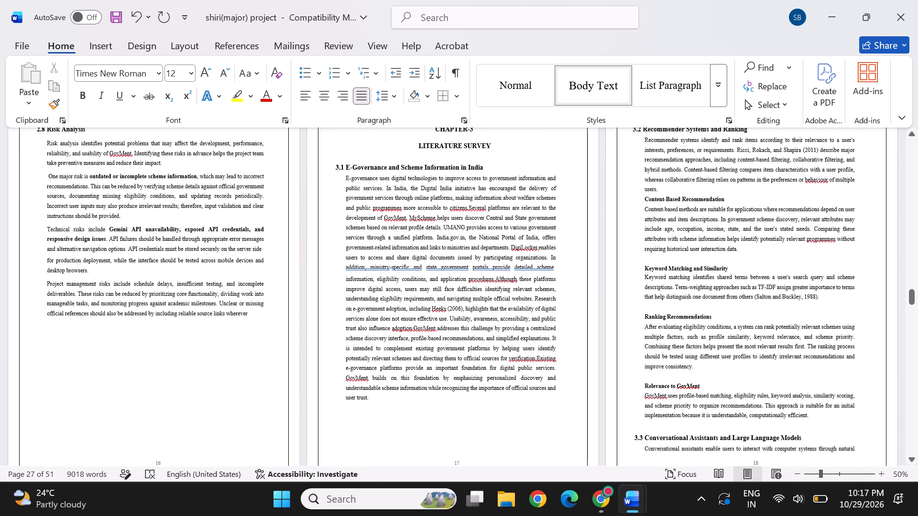
Delete the empty lines above the Keyword Matching and Similarity, Ranking Recommendations and Relevance to GovMent subheadings in section 3.2.
left_click(693, 260)
key("Delete")
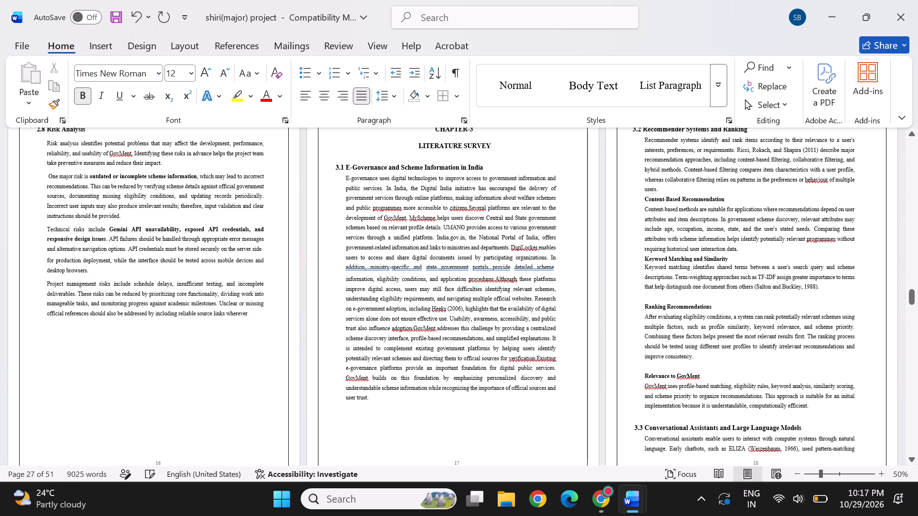
left_click(684, 295)
key("Delete")
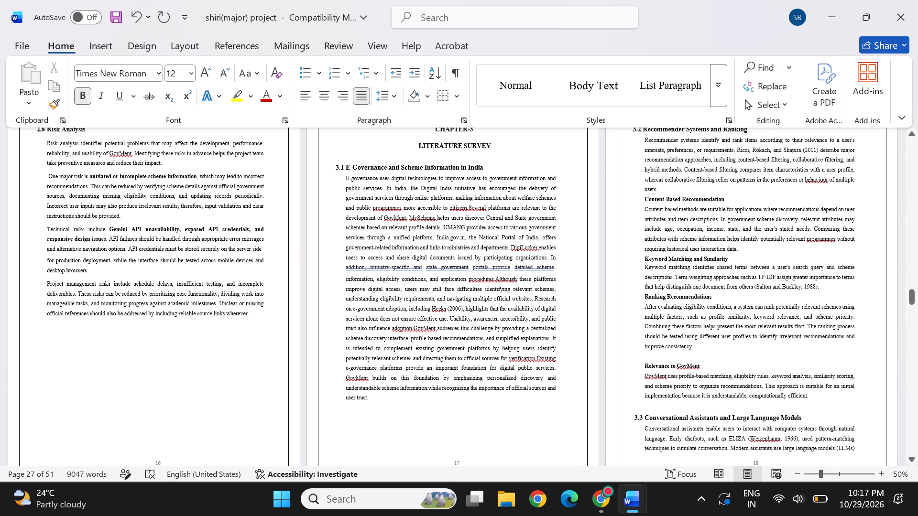
left_click(688, 354)
key("Delete")
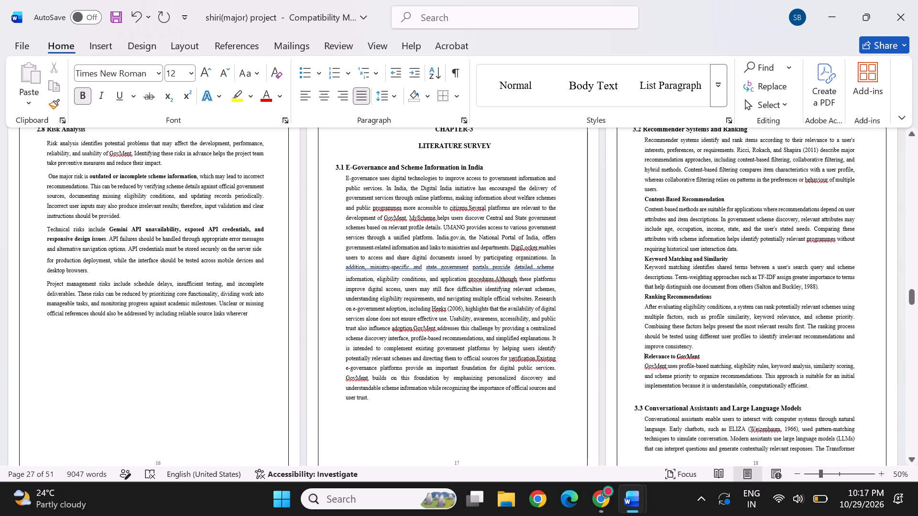
Insert five blank lines above the 3.3 Conversational Assistants and Large Language Models heading to push it onto the following page.
left_click(750, 399)
key("Return")
key("Return")
key("Return")
scroll(750, 399, "down", 1)
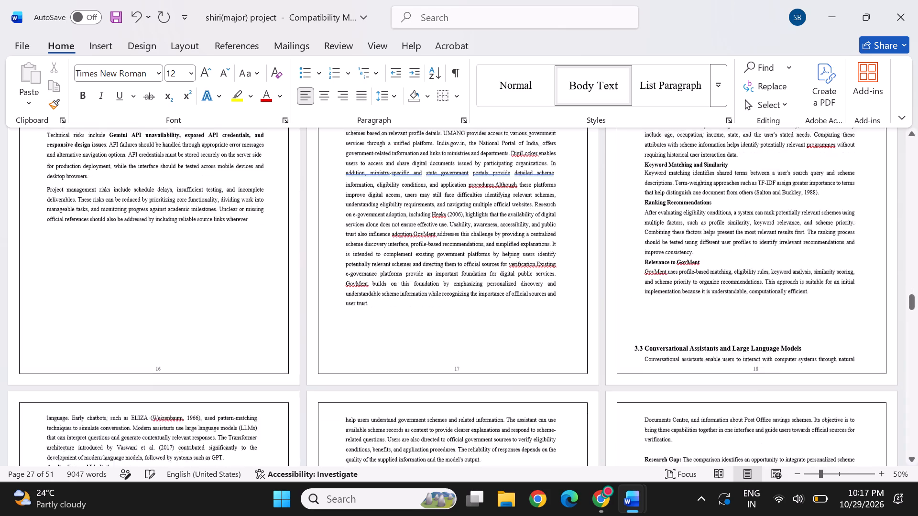
key("Return")
key("Return")
scroll(680, 410, "down", 1)
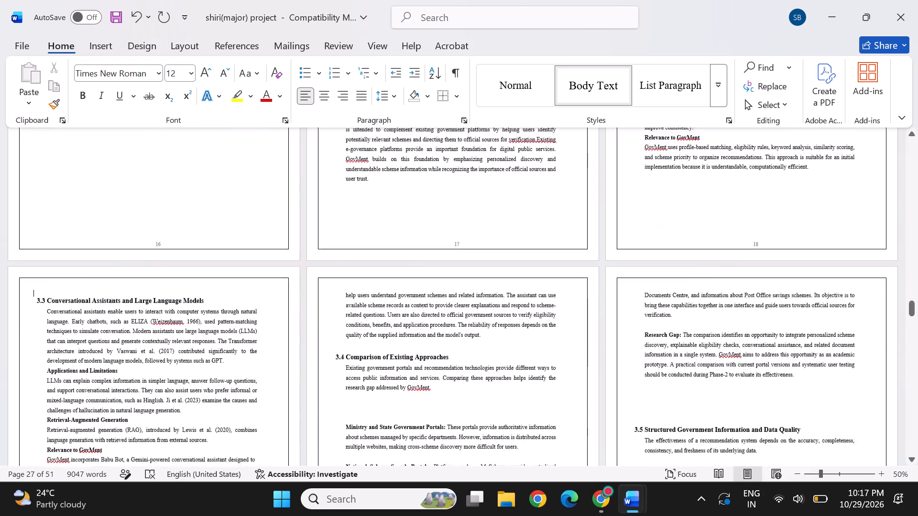
Remove the break splitting the Relevance to GovMent paragraph after "conversational assistant designed to" in section 3.3.
scroll(491, 366, "down", 1)
left_click(260, 360)
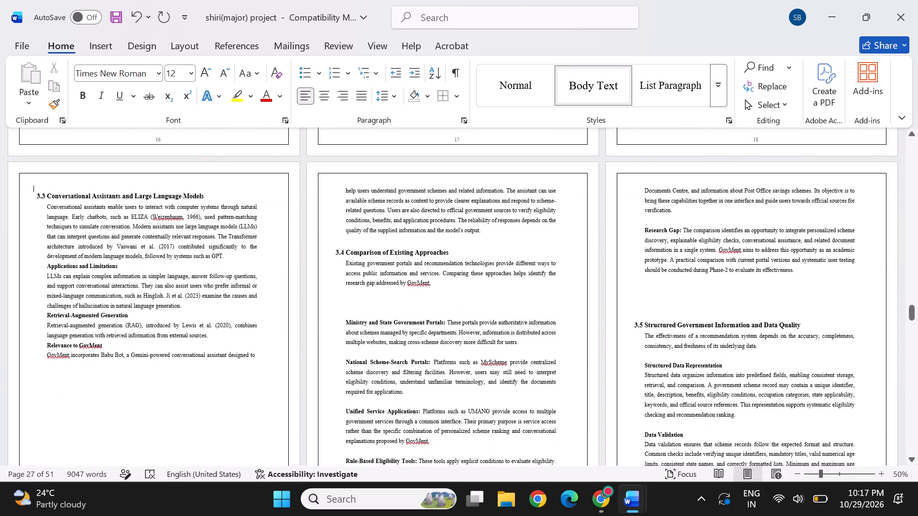
key("Delete")
Insert eight blank lines above the 3.4 Comparison of Existing Approaches heading to push it onto the following page.
scroll(212, 374, "down", 1)
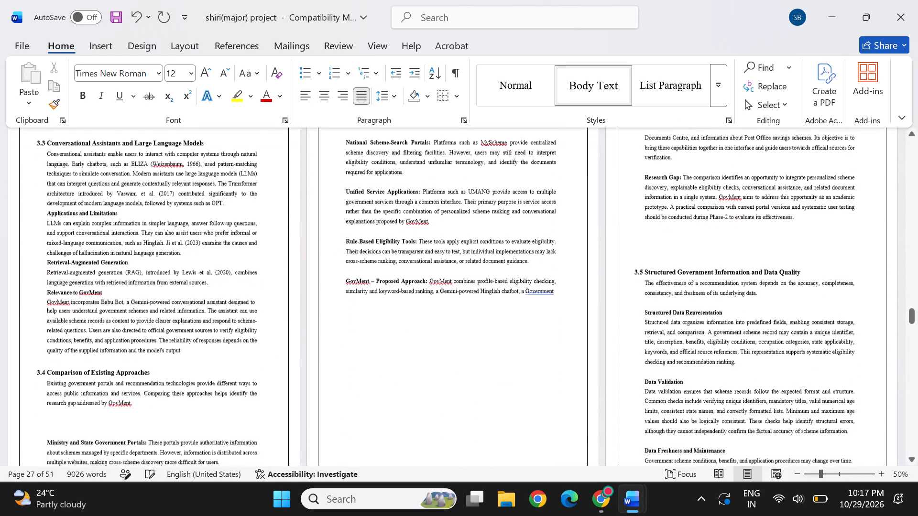
left_click(120, 337)
key("Return")
key("Return")
key("Return")
key("Return")
key("Return")
key("Return")
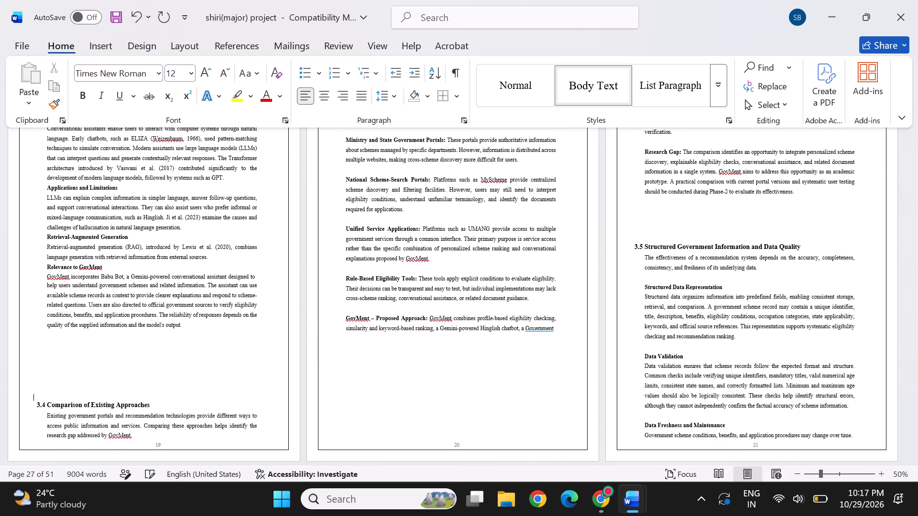
key("Return")
key("Return")
scroll(120, 337, "up", 1)
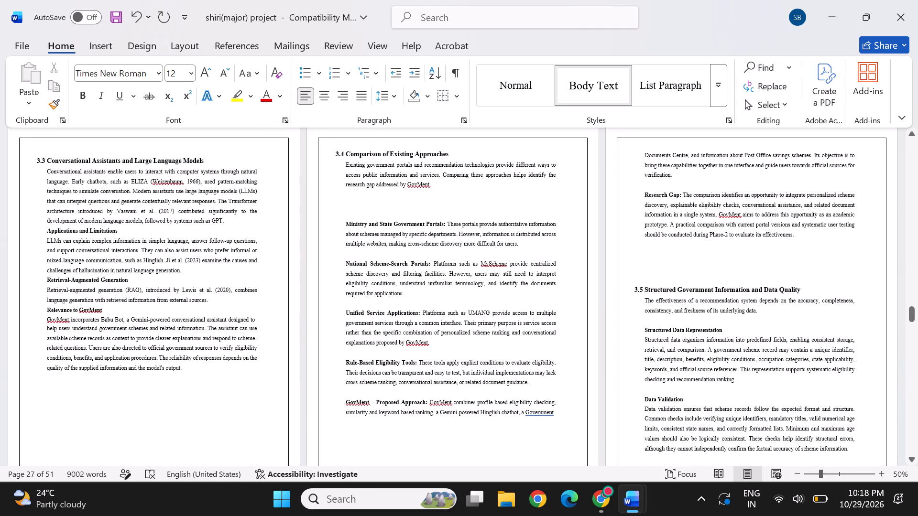
Delete the empty lines between the section 3.4 introduction and the Ministry and State Government Portals paragraph.
left_click(451, 188)
key("Delete")
key("Delete")
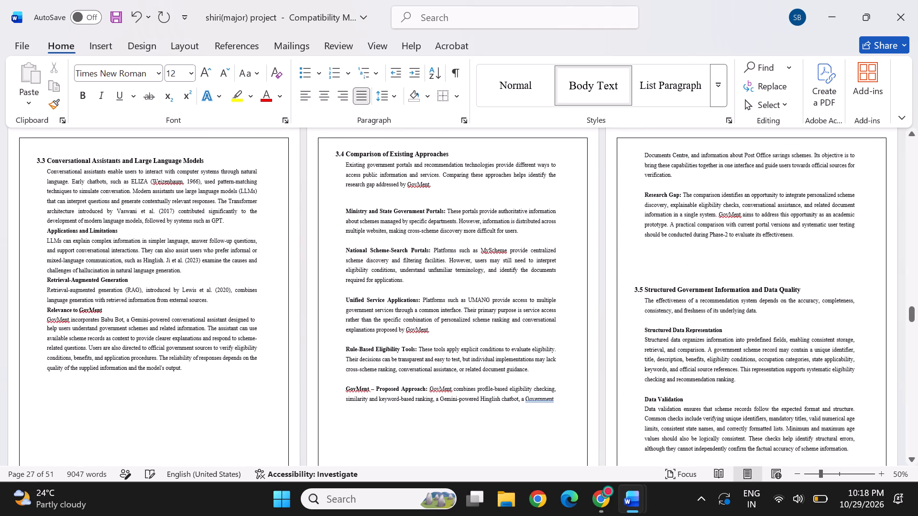
key("Delete")
key("Delete")
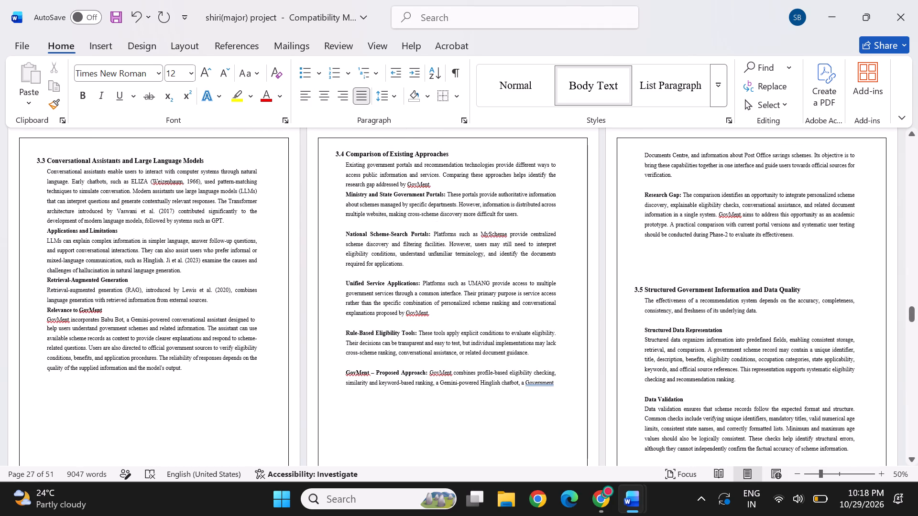
Delete the empty lines separating the remaining section 3.4 paragraphs, from National Scheme-Search Portals through GovMent – Proposed Approach.
left_click(390, 219)
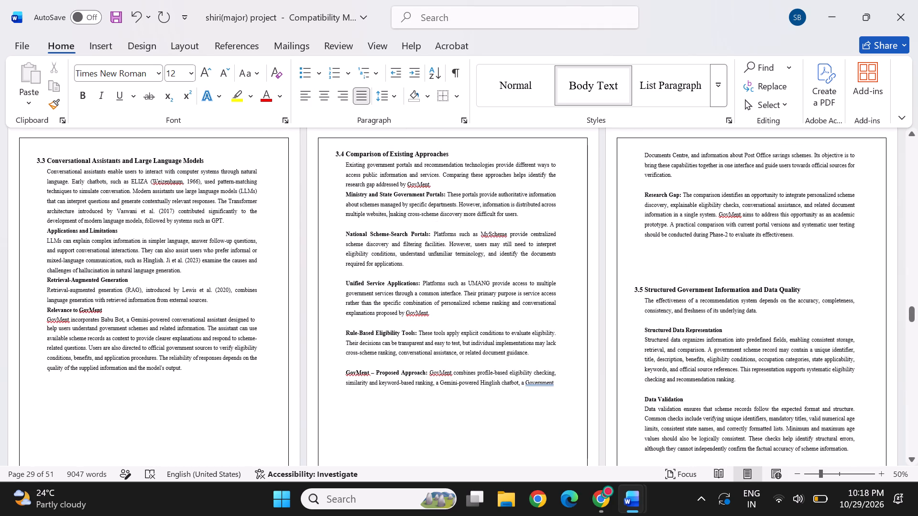
left_click(373, 223)
key("Delete")
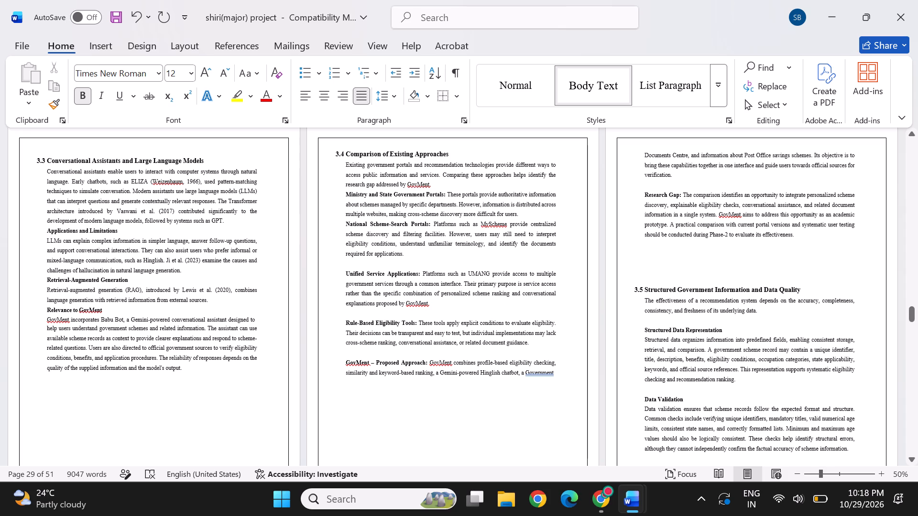
left_click(377, 262)
key("Delete")
left_click(373, 299)
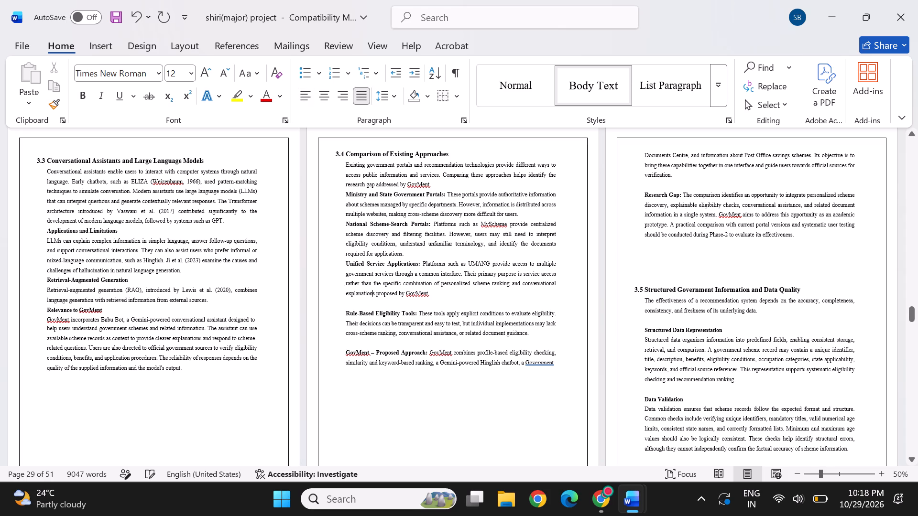
left_click(386, 302)
key("Delete")
left_click(386, 332)
key("Delete")
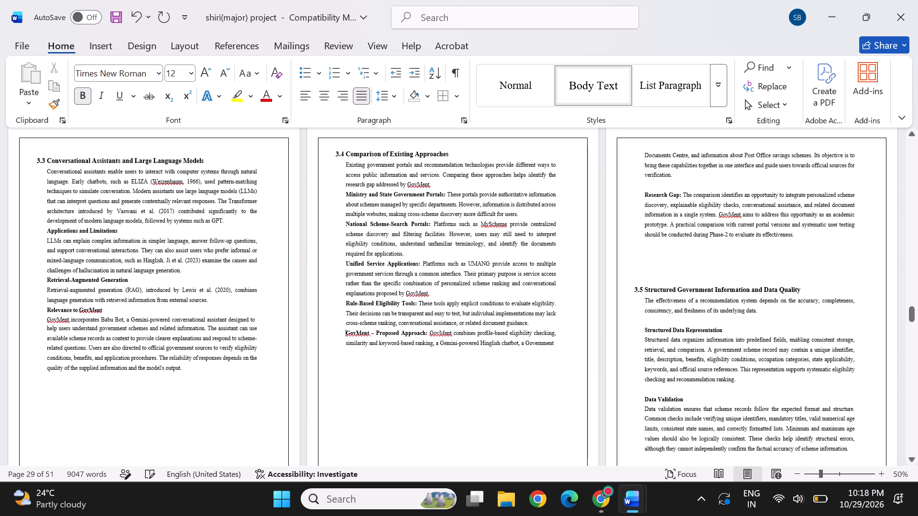
Remove the break splitting the GovMent – Proposed Approach paragraph after "a Government" in section 3.4.
scroll(571, 280, "down", 2)
scroll(519, 309, "up", 1)
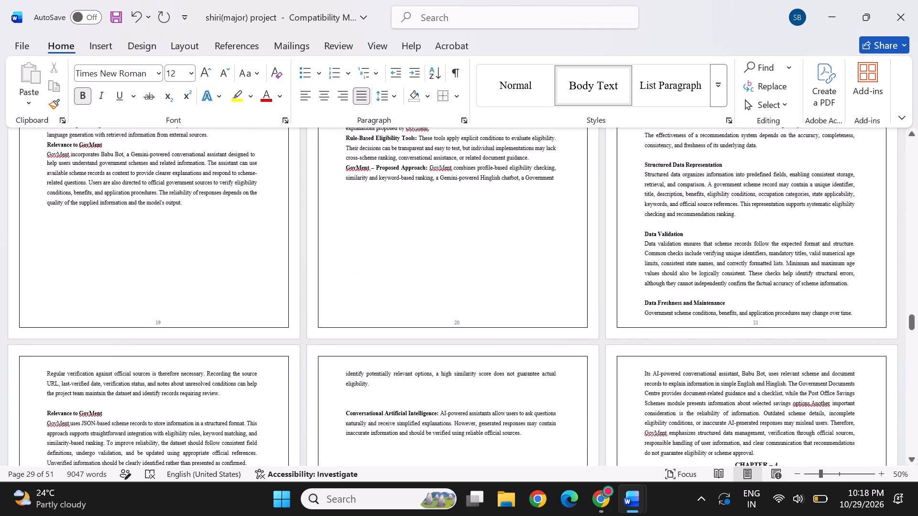
scroll(519, 309, "up", 1)
scroll(568, 288, "up", 1)
left_click(561, 347)
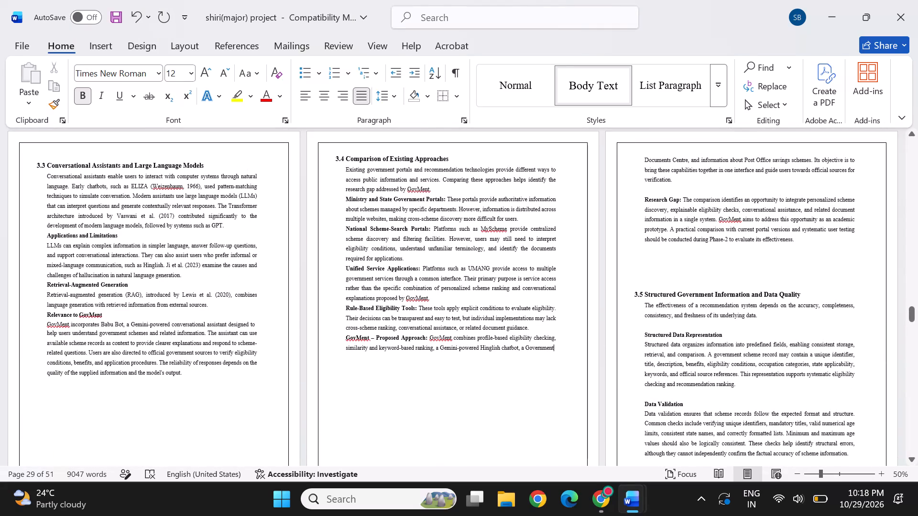
key("Delete")
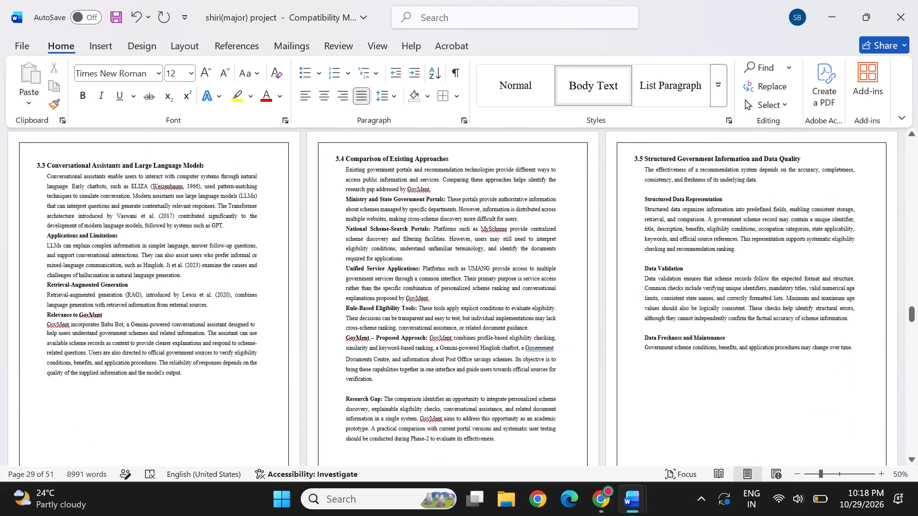
Delete the empty lines directly before and after the Research Gap paragraph in section 3.4.
left_click(363, 386)
key("Delete")
left_click(510, 427)
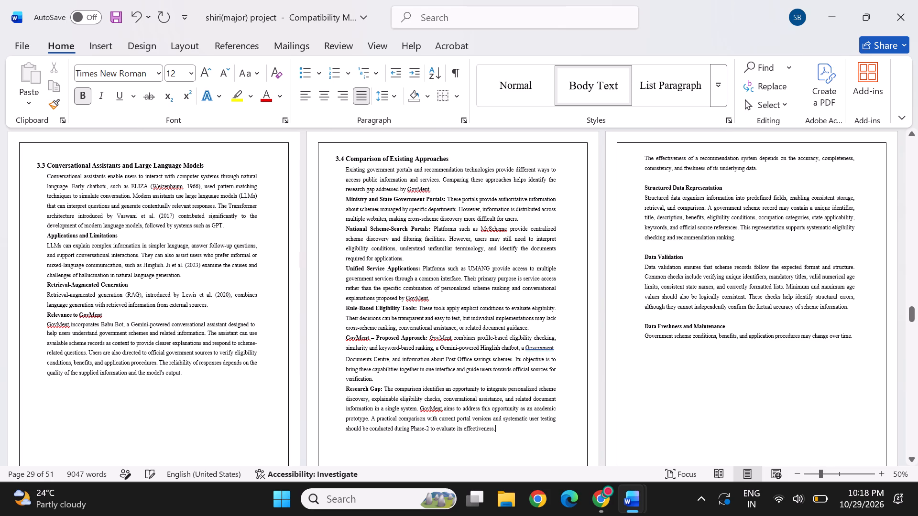
key("Delete")
Insert blank space below the Research Gap paragraph so the 3.5 Structured Government Information and Data Quality heading starts the next page, undoing the excess.
scroll(478, 373, "down", 1)
left_click(367, 359)
key("Return")
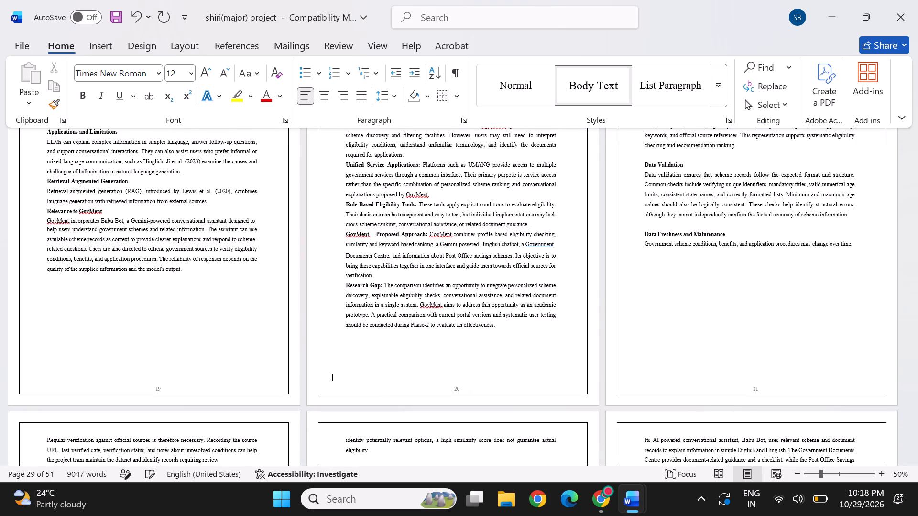
key("Return")
scroll(367, 359, "up", 1)
key("ctrl+z")
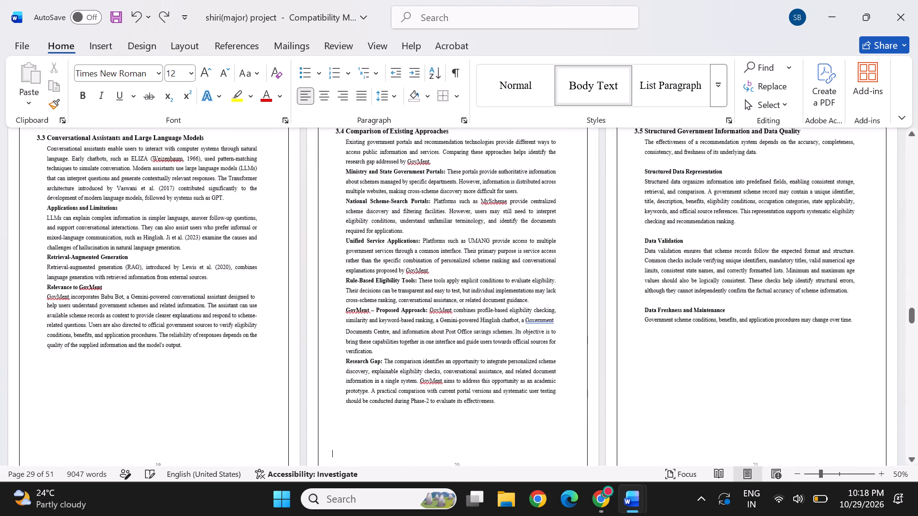
Delete the empty lines above the Structured Data Representation, Data Validation, and Data Freshness and Maintenance subheadings in section 3.5.
scroll(599, 349, "up", 1)
left_click(700, 191)
key("Delete")
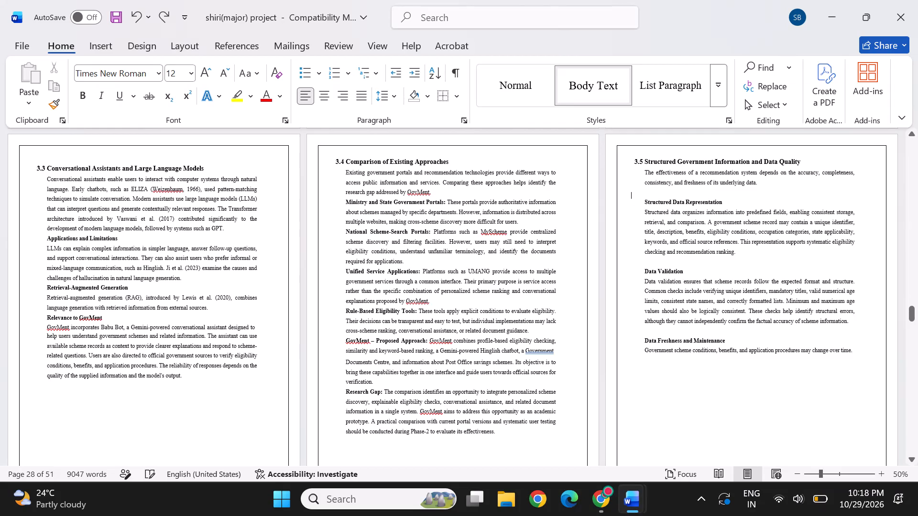
left_click(655, 250)
key("Delete")
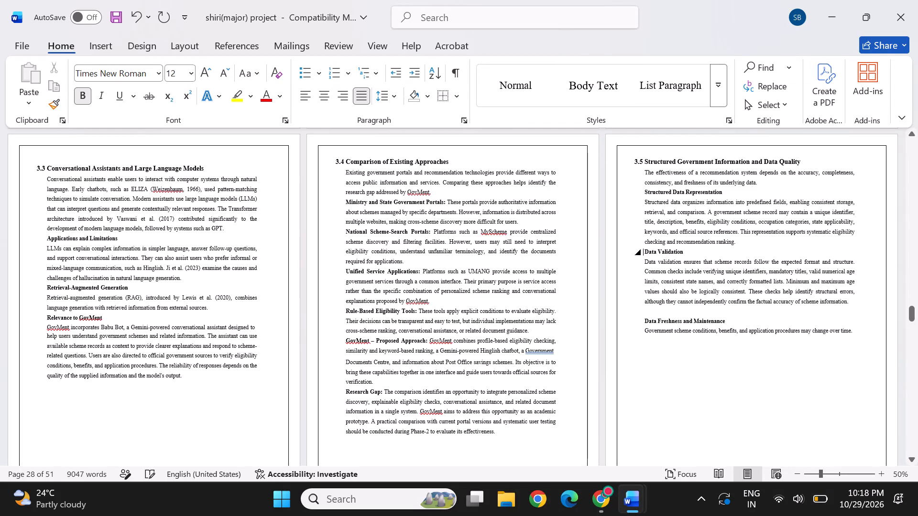
left_click(654, 314)
key("Delete")
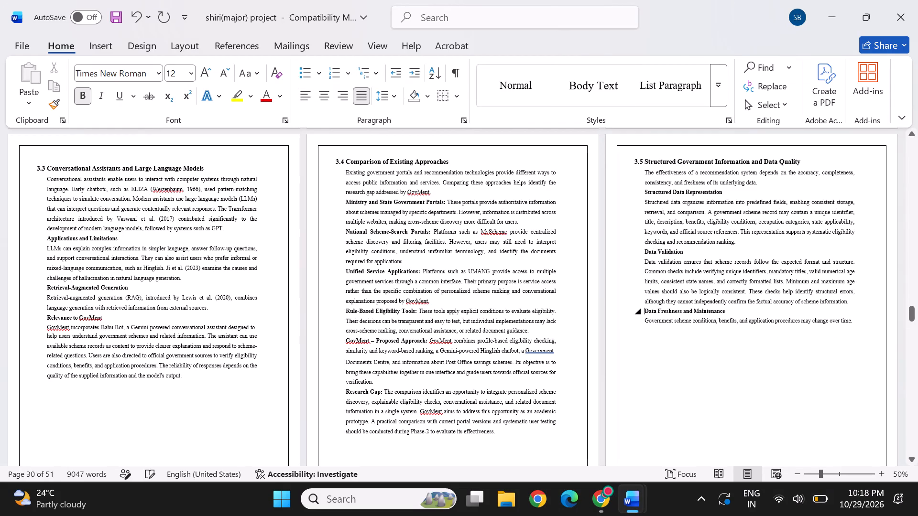
Remove the break after "may change over time." in section 3.5 and the empty line above its Relevance to GovMent subheading.
left_click(855, 319)
key("Delete")
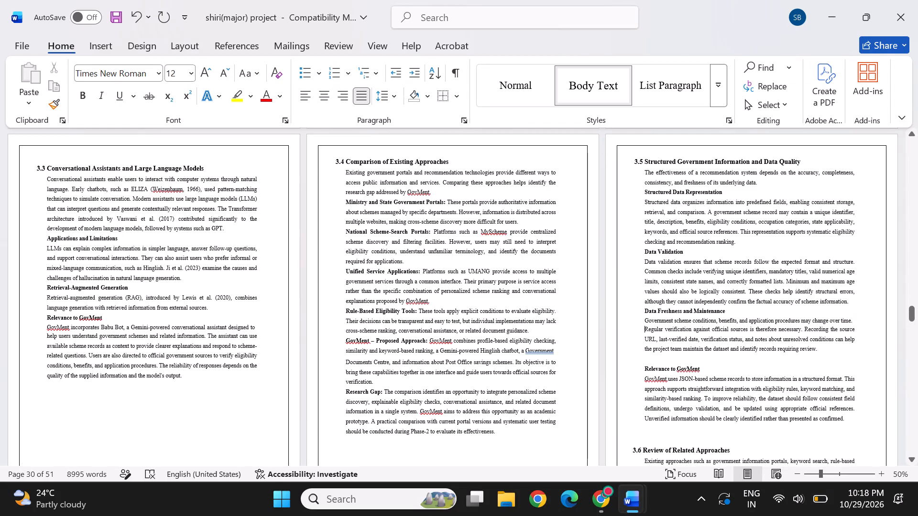
left_click(664, 357)
key("Delete")
Insert eight blank lines above the 3.6 Review of Related Approaches heading to push it onto the following page.
scroll(689, 361, "down", 1)
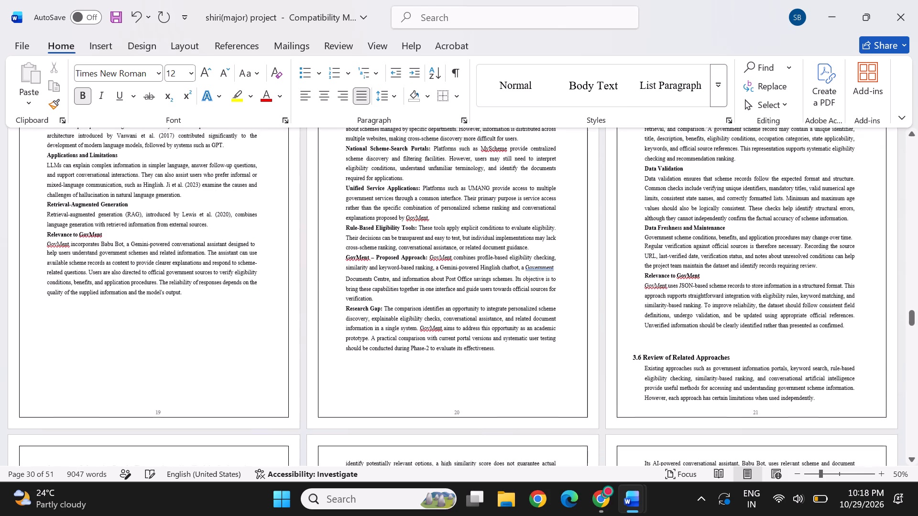
left_click(664, 337)
key("Return")
key("Return")
key("Return")
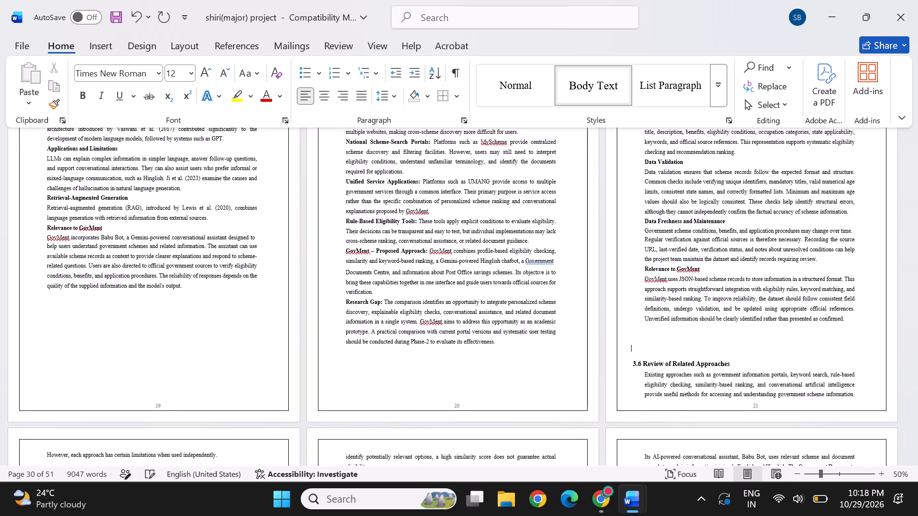
key("Return")
key("Return")
key("Return")
key("Return")
key("Return")
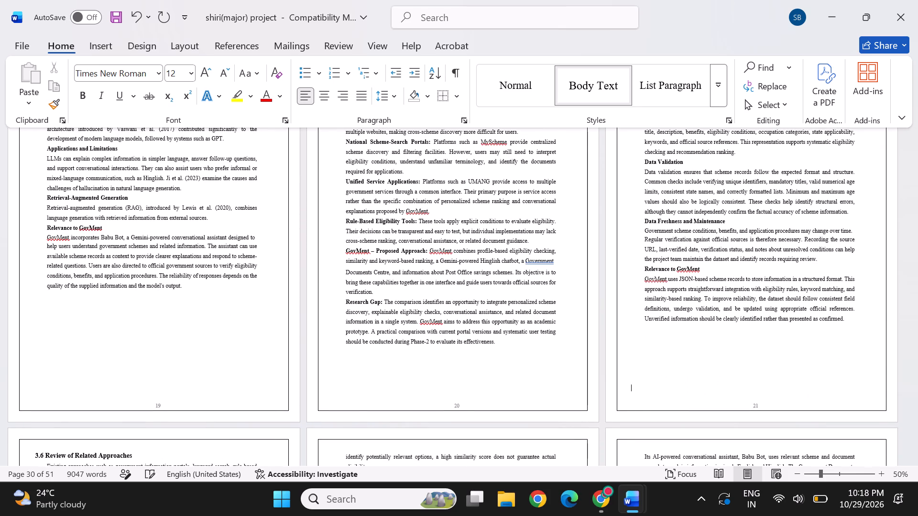
Delete the empty lines above the Government Information Portals, Keyword Search, and Rule-Based Eligibility Checking paragraphs in section 3.6.
scroll(664, 337, "down", 2)
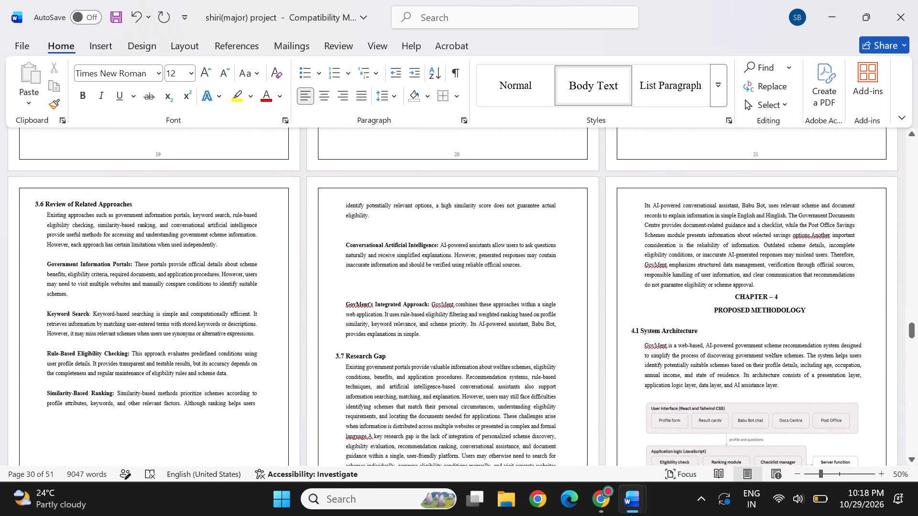
left_click(75, 259)
key("Delete")
left_click(63, 291)
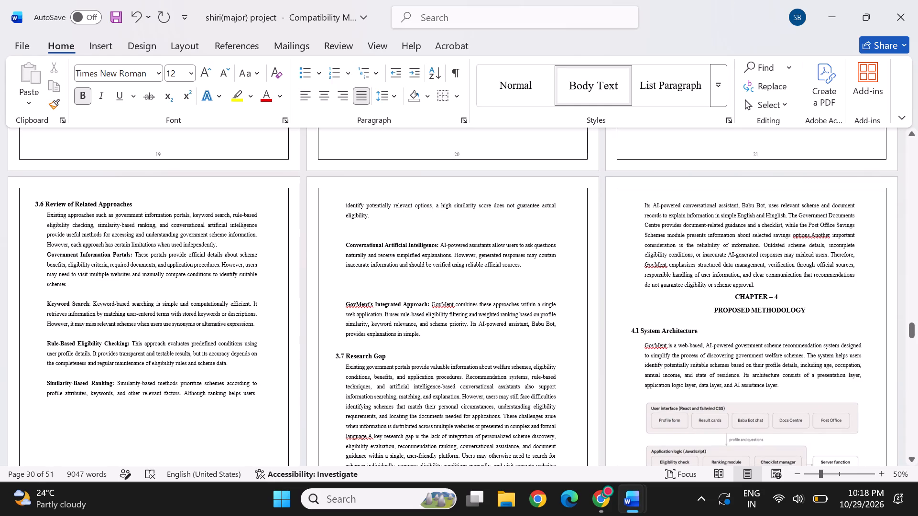
key("Delete")
left_click(62, 326)
key("Delete")
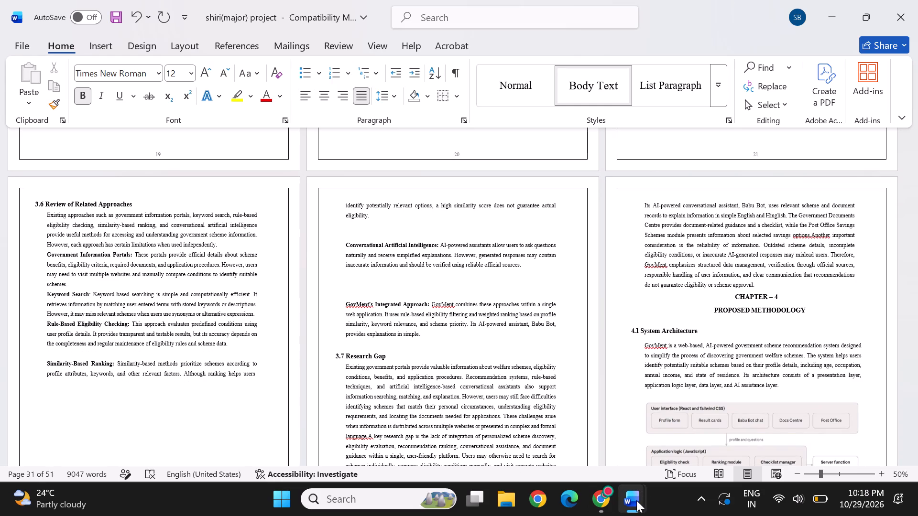
Minimise the open Word and Chrome windows to reach the desktop and select the Kuro shortcut.
left_click(820, 6)
left_click(818, 11)
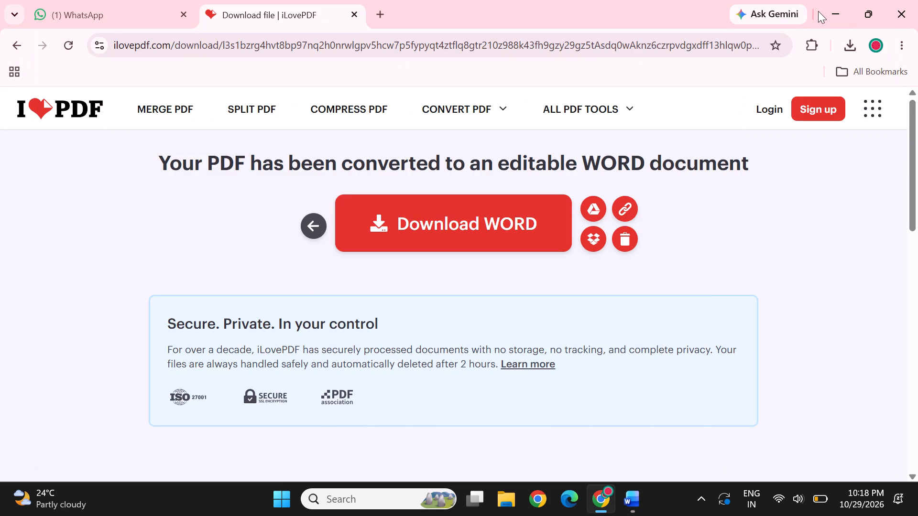
left_click(831, 10)
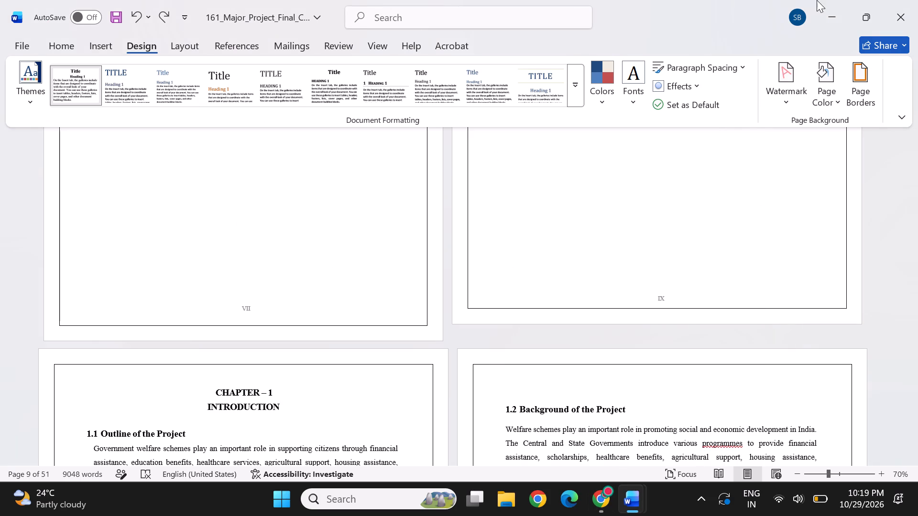
left_click(830, 4)
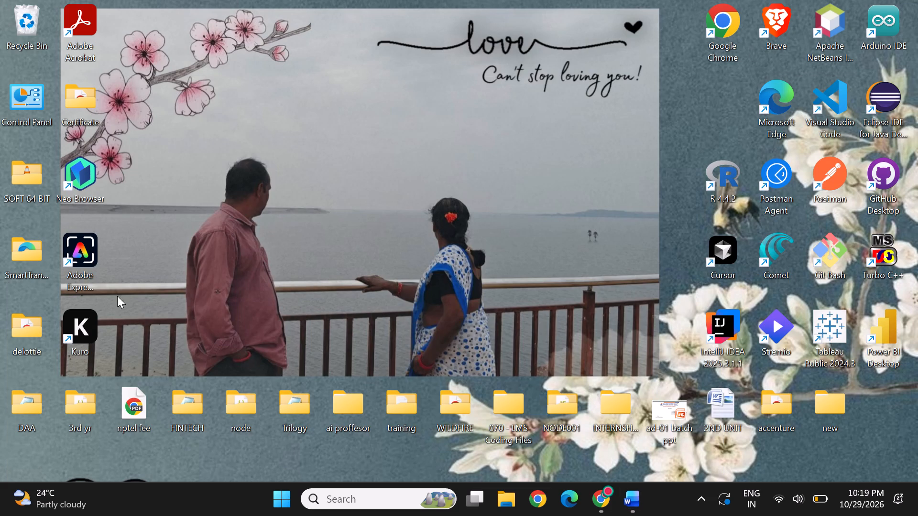
left_click(93, 317)
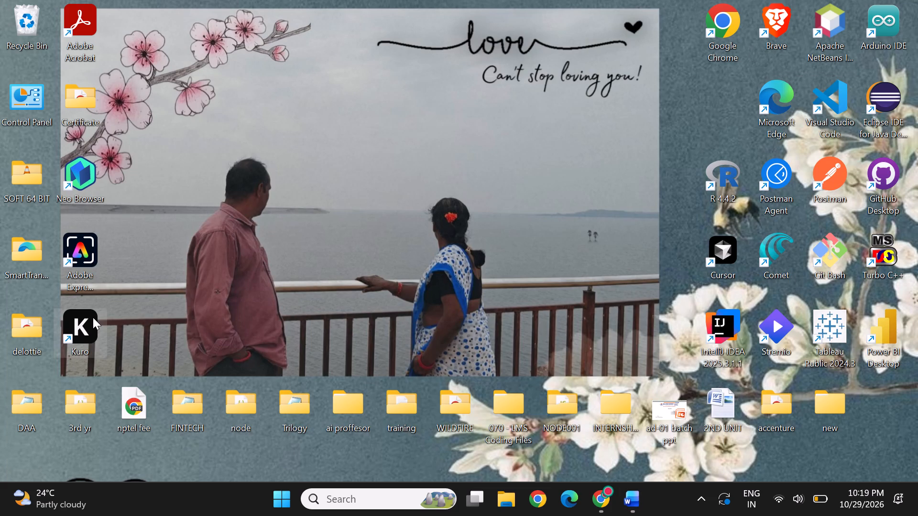
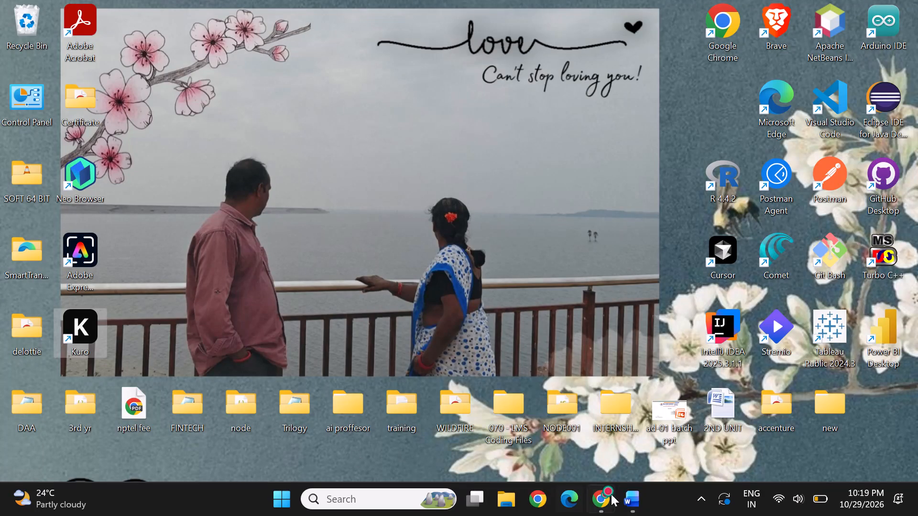
In the Word report, delete the empty line above Similarity-Based Ranking and the break after "Although ranking helps users".
left_click(601, 444)
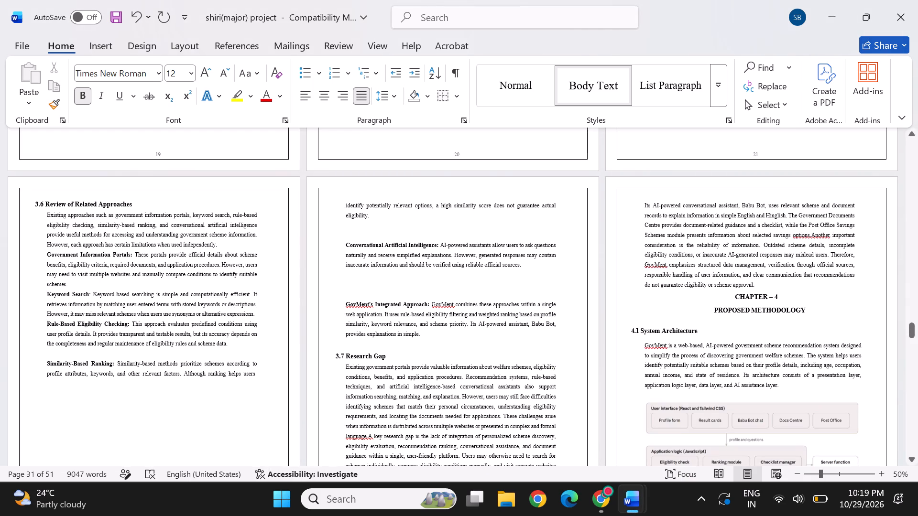
left_click(76, 349)
left_click(235, 349)
key("Delete")
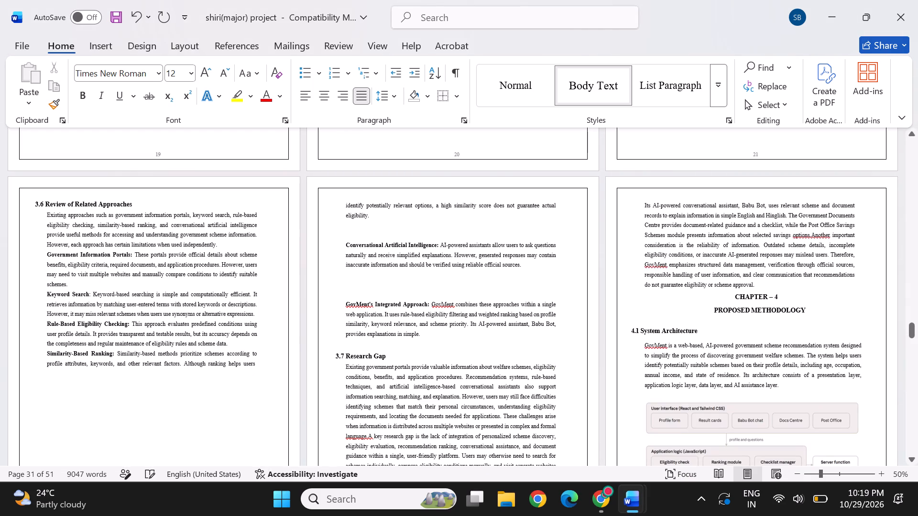
left_click(265, 365)
key("Delete")
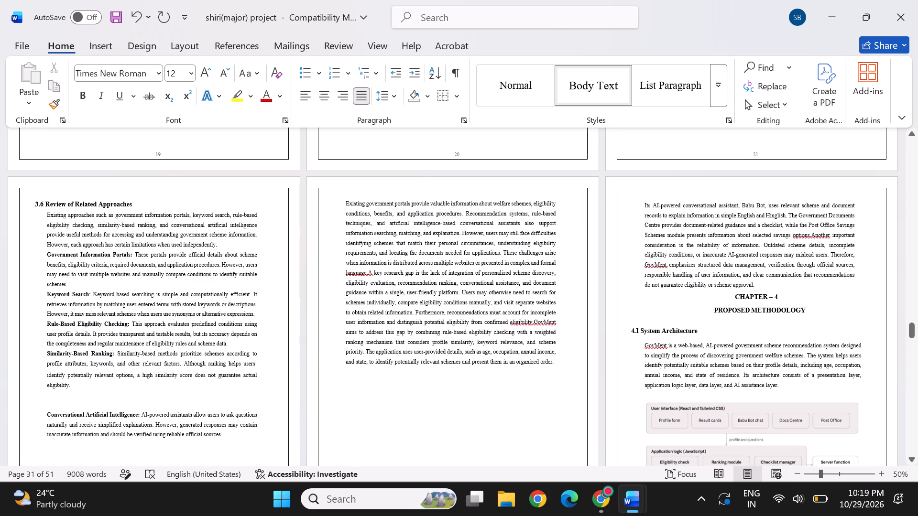
Delete the empty lines above the Conversational Artificial Intelligence and GovMent's Integrated Approach paragraphs in section 3.6.
left_click(76, 396)
key("Delete")
key("Delete")
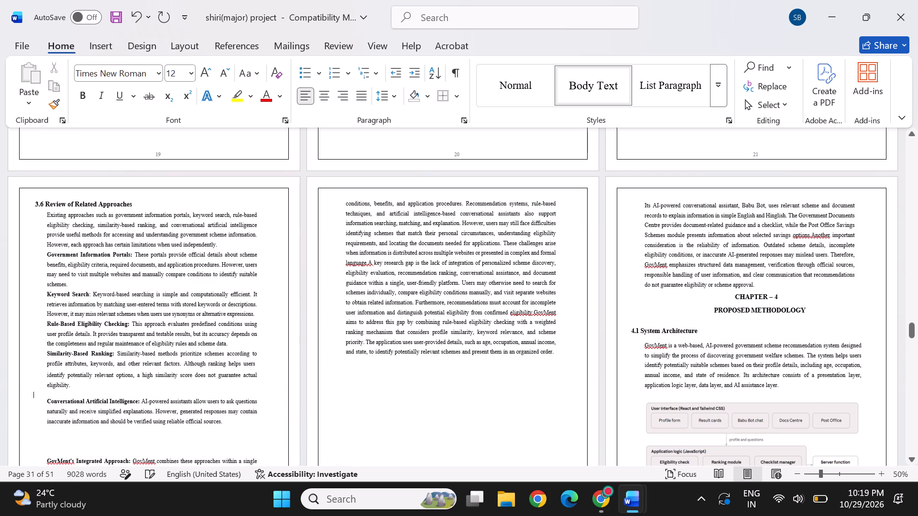
key("Delete")
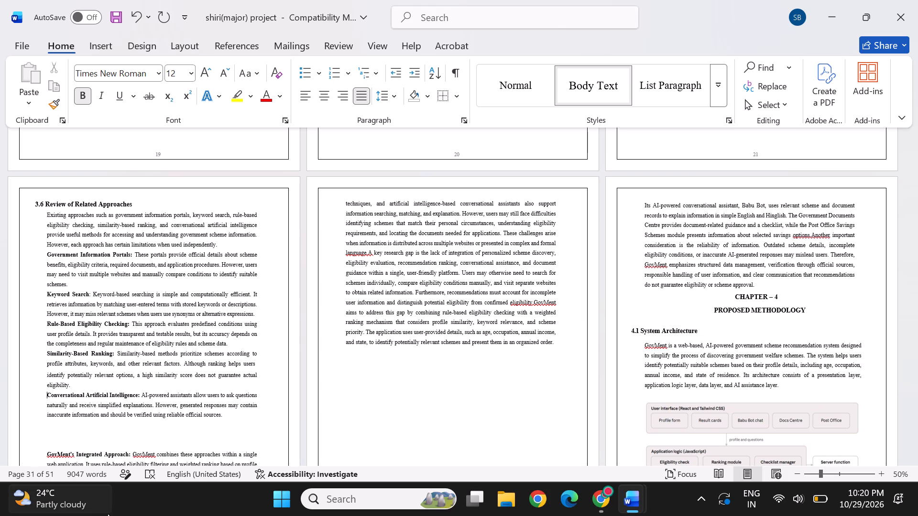
scroll(106, 424, "down", 1)
left_click(65, 383)
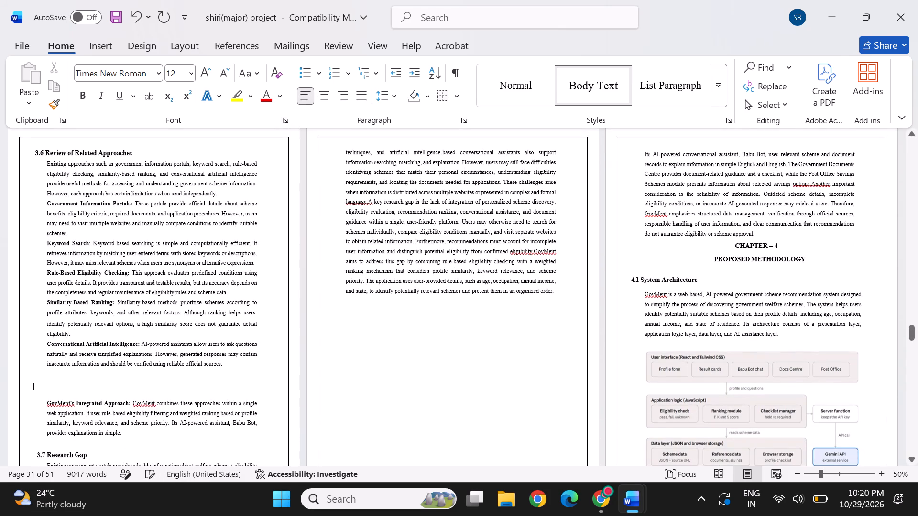
key("Delete")
key("Up")
key("Delete")
key("Up")
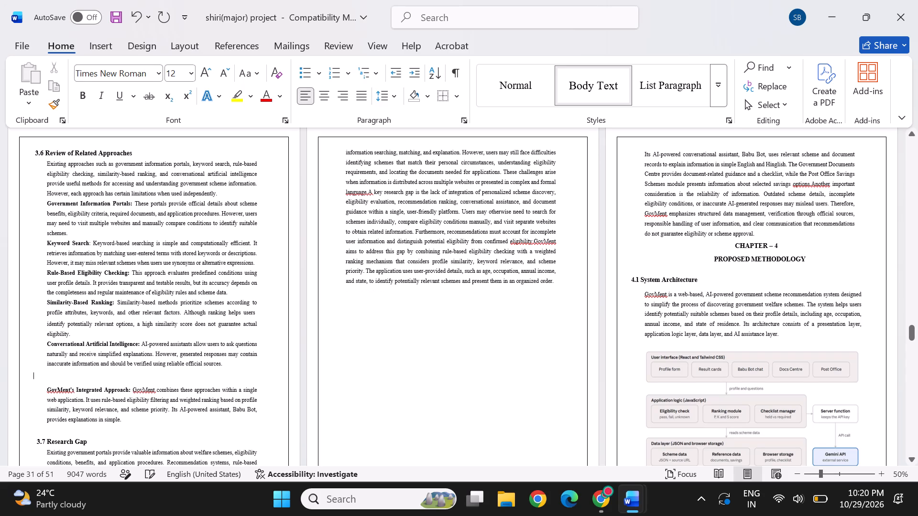
key("Delete")
key("Delete")
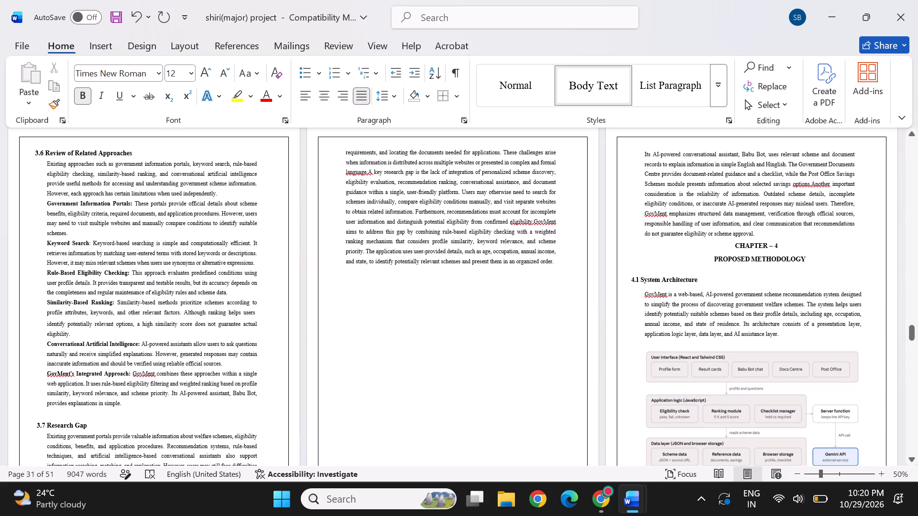
Insert five blank lines above the 3.7 Research Gap heading to push it onto the following page.
left_click(71, 411)
key("Return")
key("Return")
key("Return")
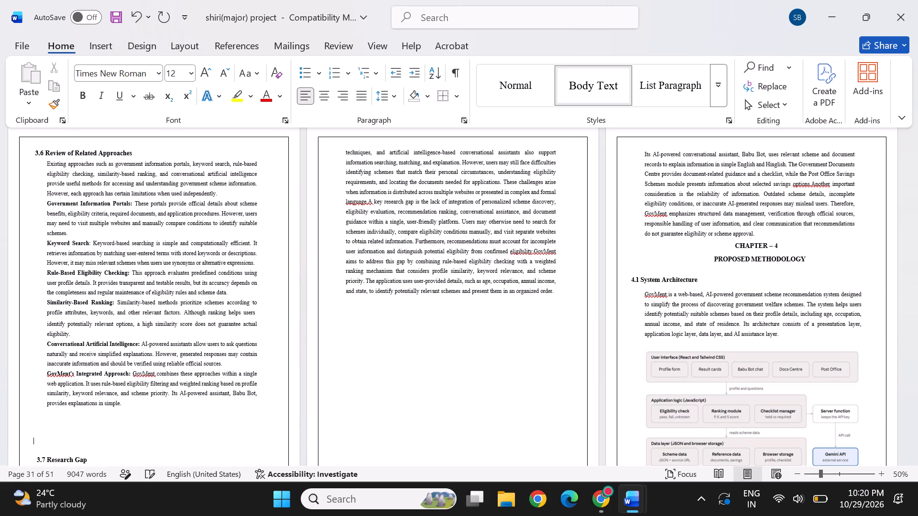
key("Return")
key("Return")
Remove the break after "present them in an organized order." in section 3.7, keeping the first letter of "Its AI-powered conversational assistant".
scroll(394, 335, "down", 1)
scroll(394, 335, "up", 2)
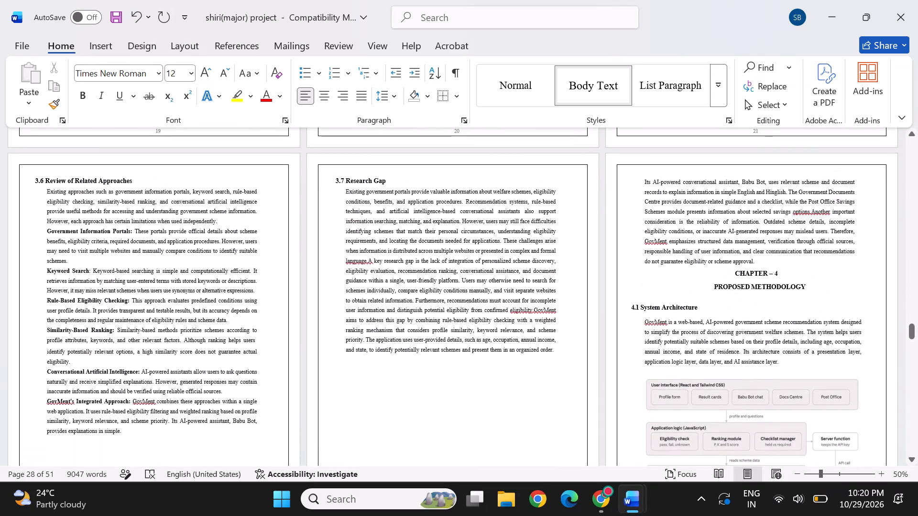
left_click(556, 351)
key("Delete")
key("Delete")
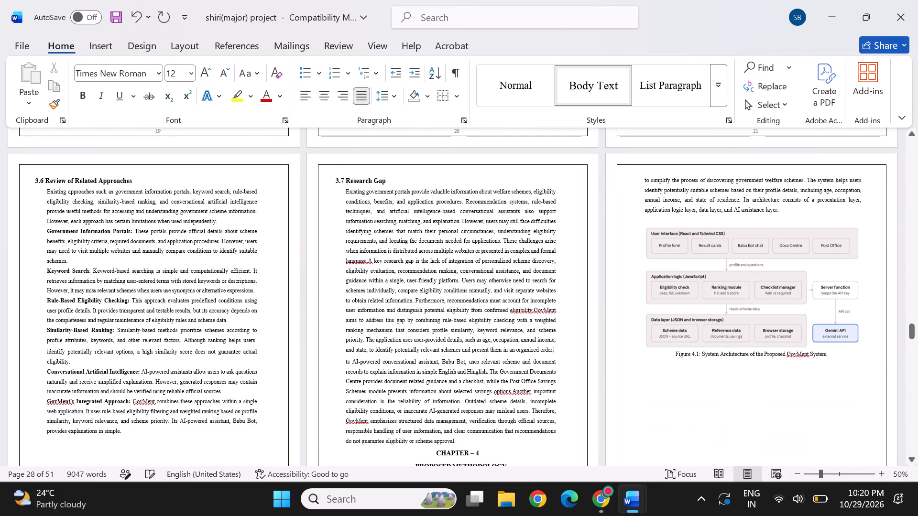
scroll(496, 357, "down", 1)
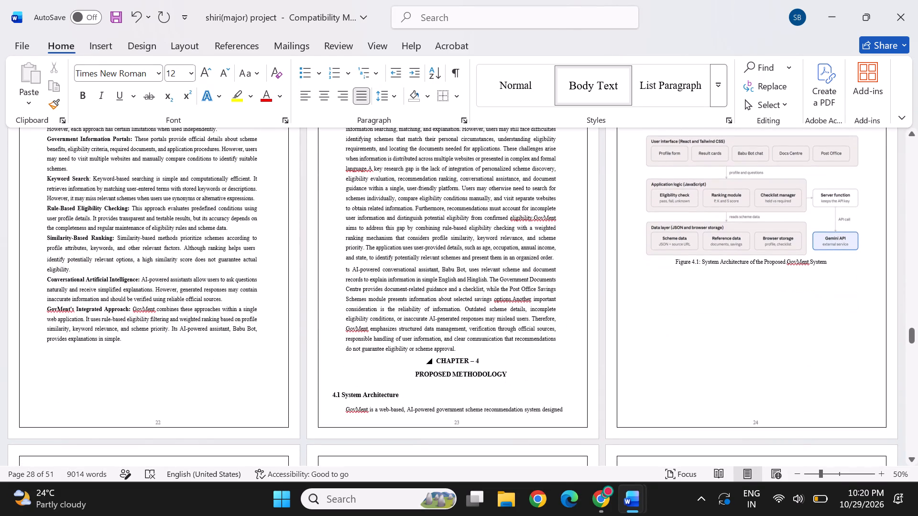
key("ctrl+z")
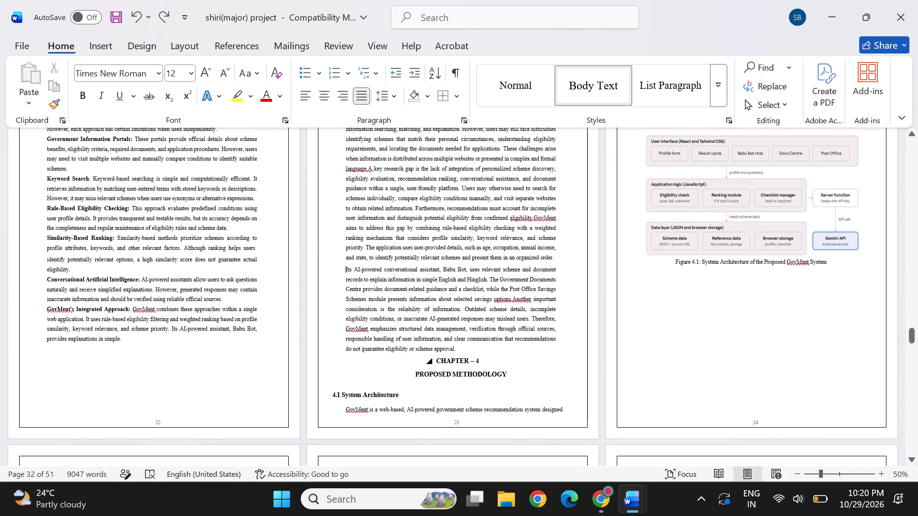
Insert five blank lines after "do not guarantee eligibility or scheme approval." to push the Chapter – 4 heading onto the following page.
left_click(468, 350)
key("Return")
key("Return")
key("Return")
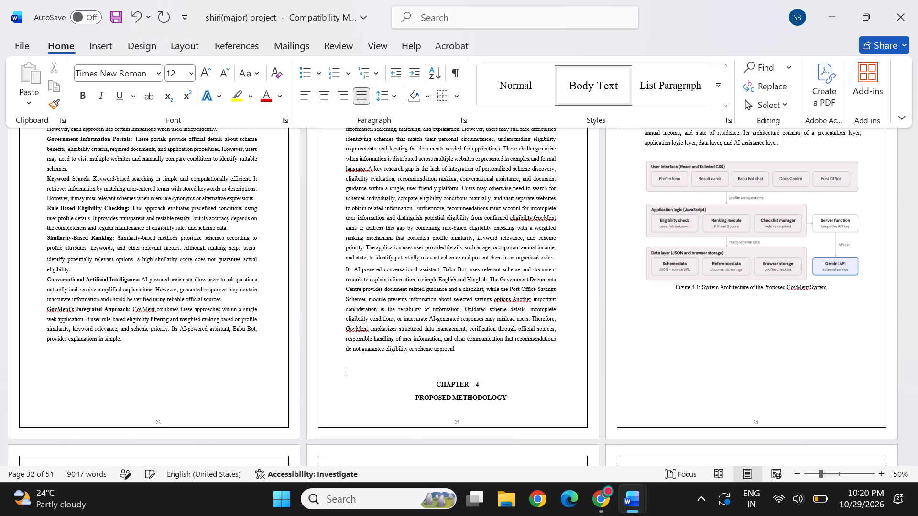
key("Return")
key("Return")
Delete the extra blank lines above the 4.2 Development Approach heading to move it up its page.
scroll(468, 350, "up", 1)
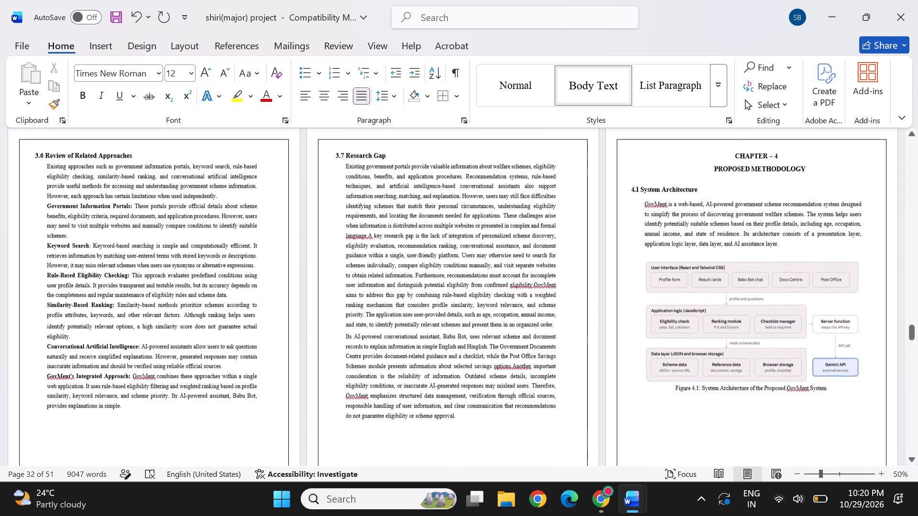
scroll(700, 314, "down", 1)
scroll(700, 314, "up", 1)
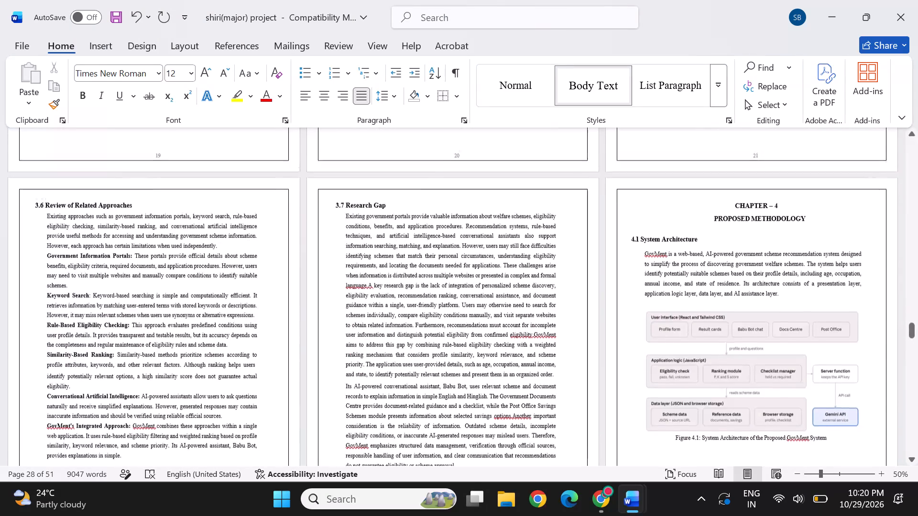
scroll(662, 343, "down", 1)
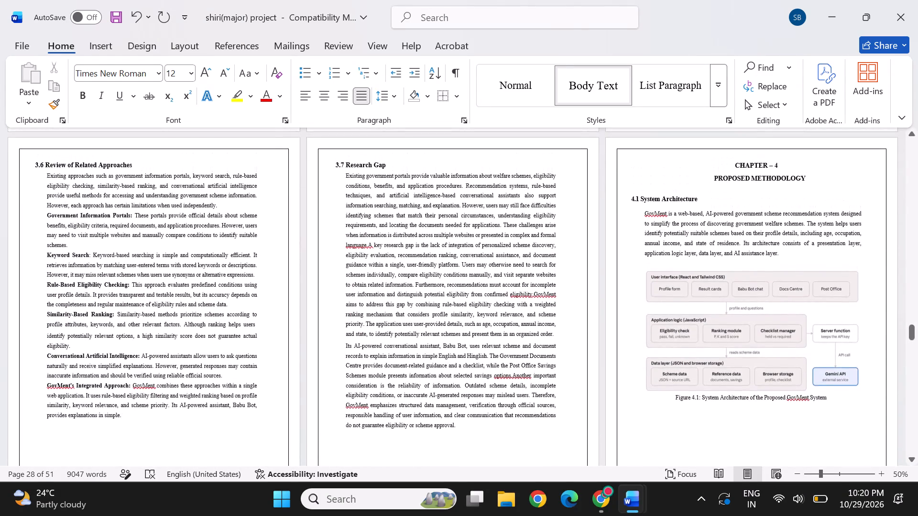
scroll(687, 327, "down", 3)
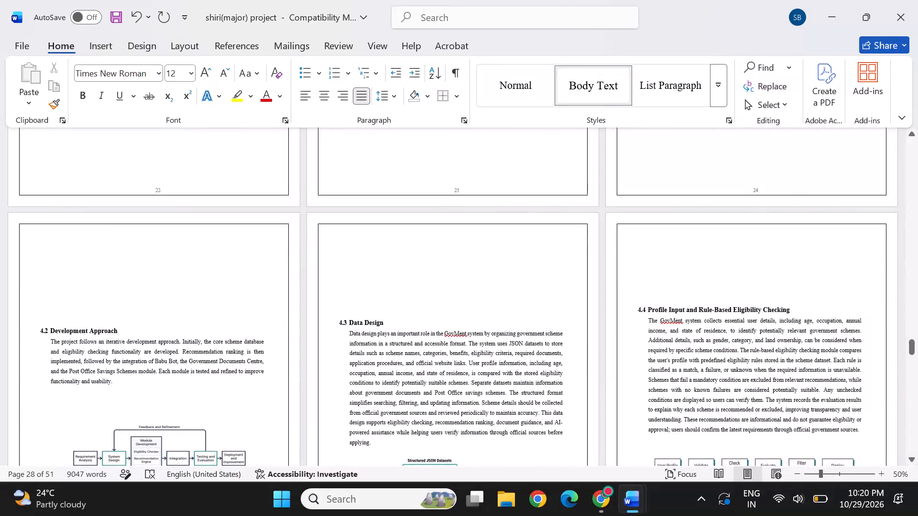
scroll(495, 247, "up", 1)
left_click(45, 277)
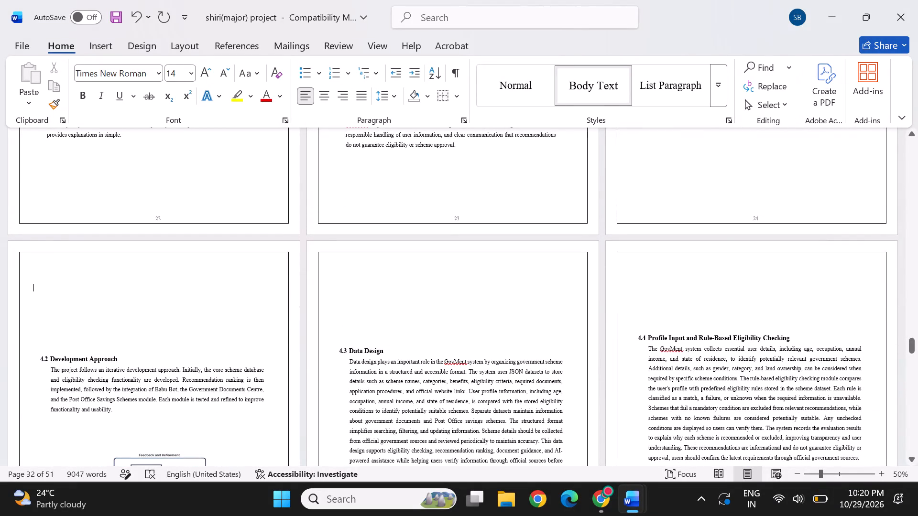
key("Delete")
key("Delete")
key("Delete")
key("Delete")
key("Delete")
key("Delete")
key("Delete")
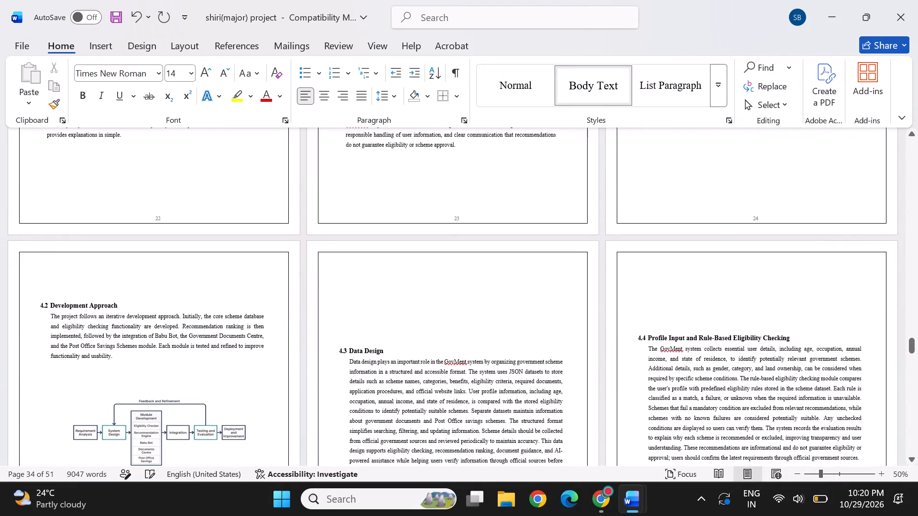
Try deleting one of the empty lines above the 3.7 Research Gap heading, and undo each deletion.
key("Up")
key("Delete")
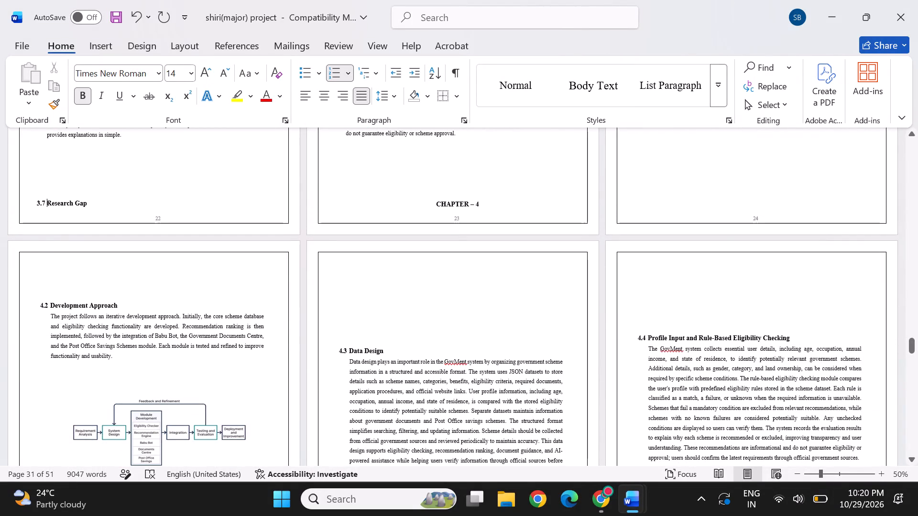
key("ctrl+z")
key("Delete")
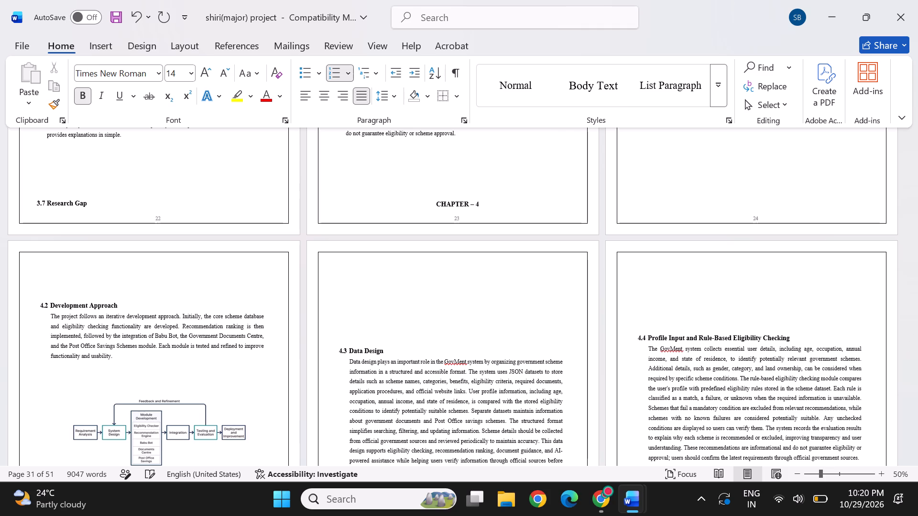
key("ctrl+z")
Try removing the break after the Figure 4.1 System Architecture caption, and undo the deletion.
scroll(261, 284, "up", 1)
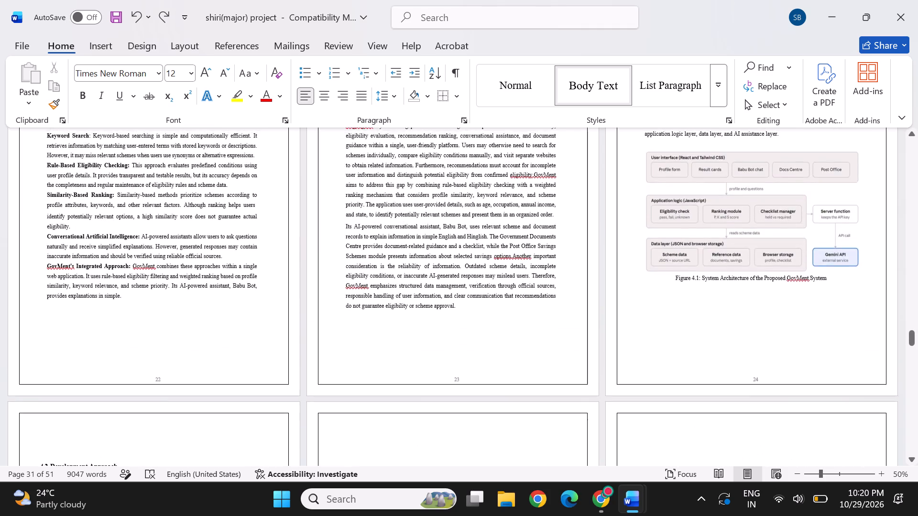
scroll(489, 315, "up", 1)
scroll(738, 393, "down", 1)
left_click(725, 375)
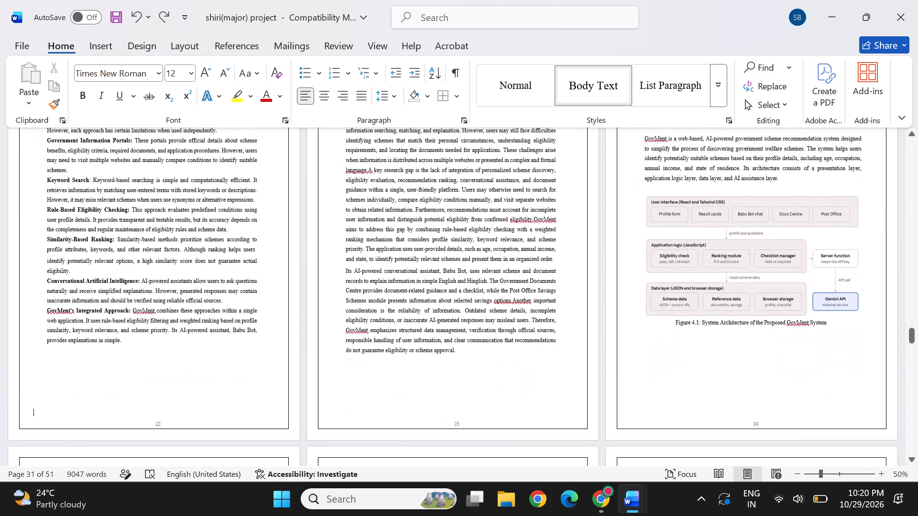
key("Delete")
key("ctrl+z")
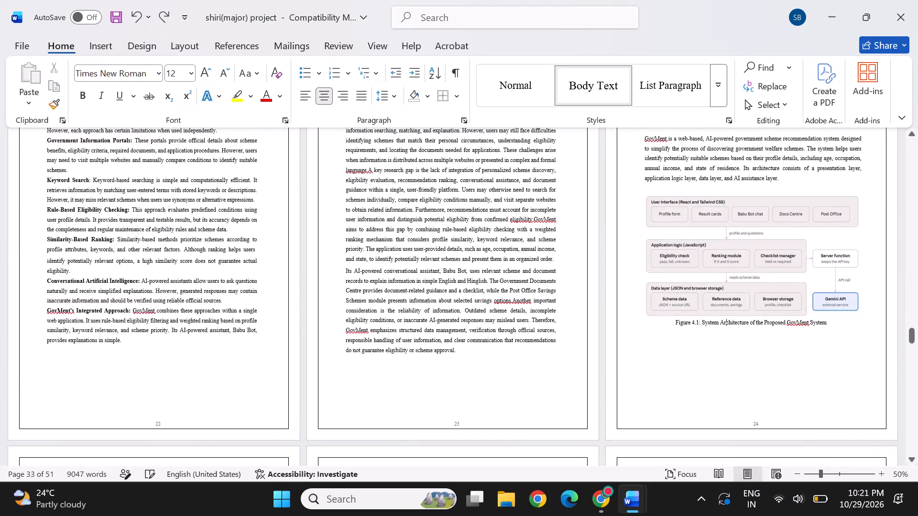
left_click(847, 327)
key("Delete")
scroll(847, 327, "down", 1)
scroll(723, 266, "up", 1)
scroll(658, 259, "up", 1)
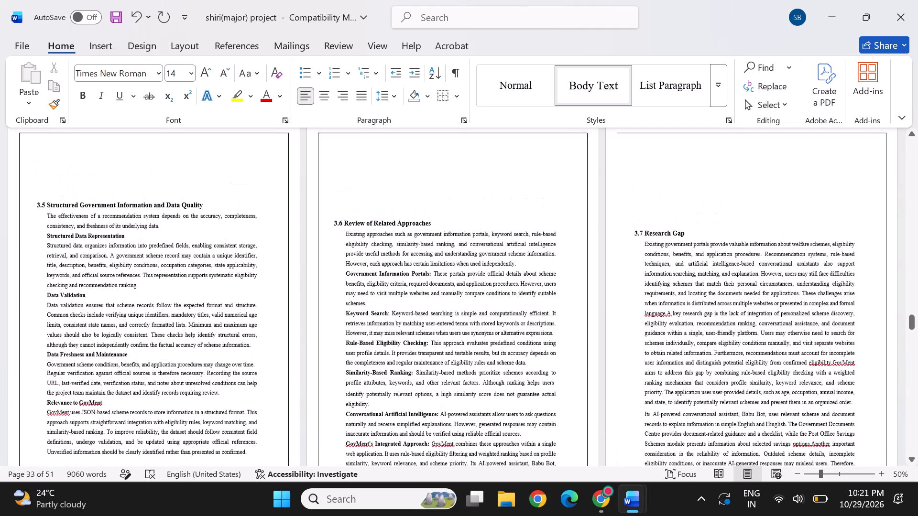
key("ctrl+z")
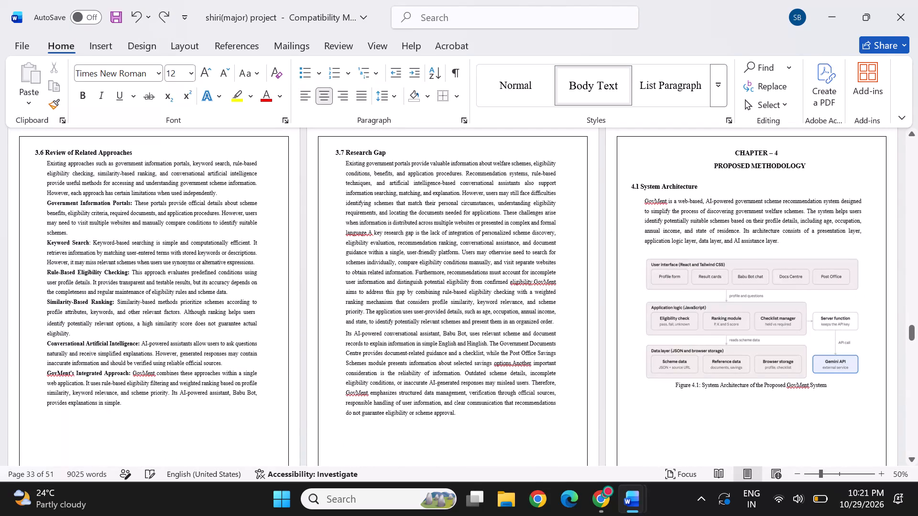
Save the report document.
scroll(483, 339, "up", 1)
key("ctrl+s")
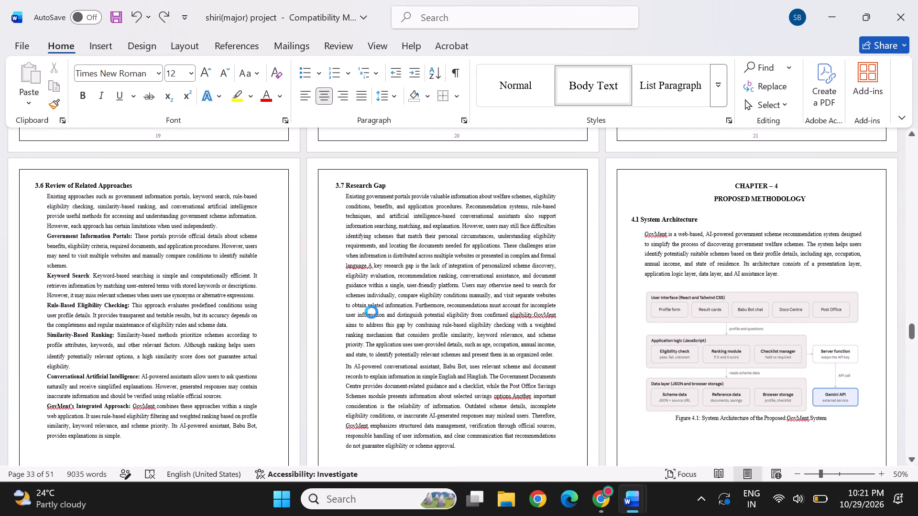
Delete the extra blank lines above the 4.3 Data Design heading to move it up its page.
scroll(231, 302, "down", 1)
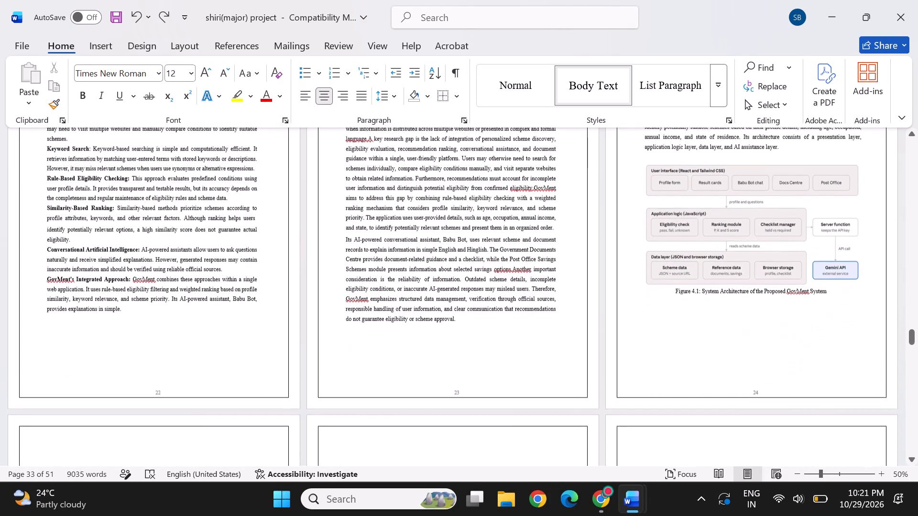
scroll(266, 280, "down", 1)
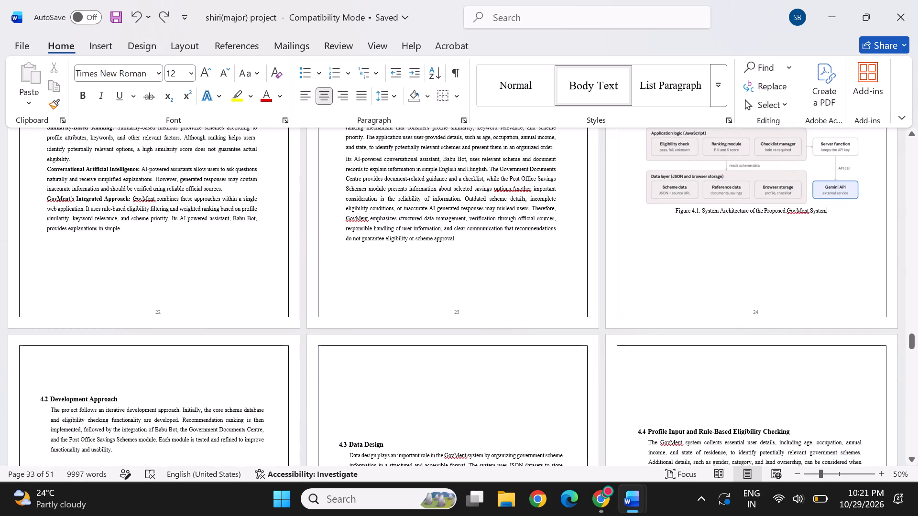
left_click(379, 366)
left_click(379, 366)
key("Delete")
key("Delete")
key("Delete")
key("Delete")
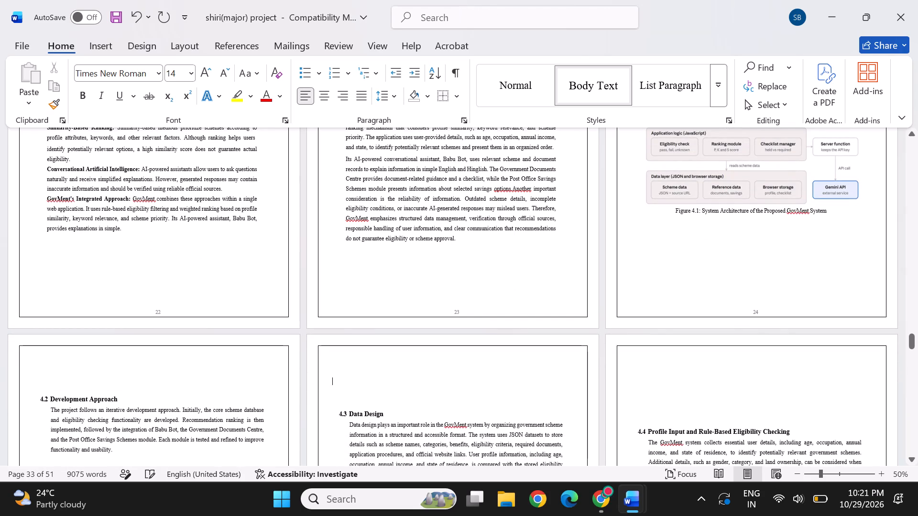
key("Delete")
key("Delete")
key("Delete")
key("Delete")
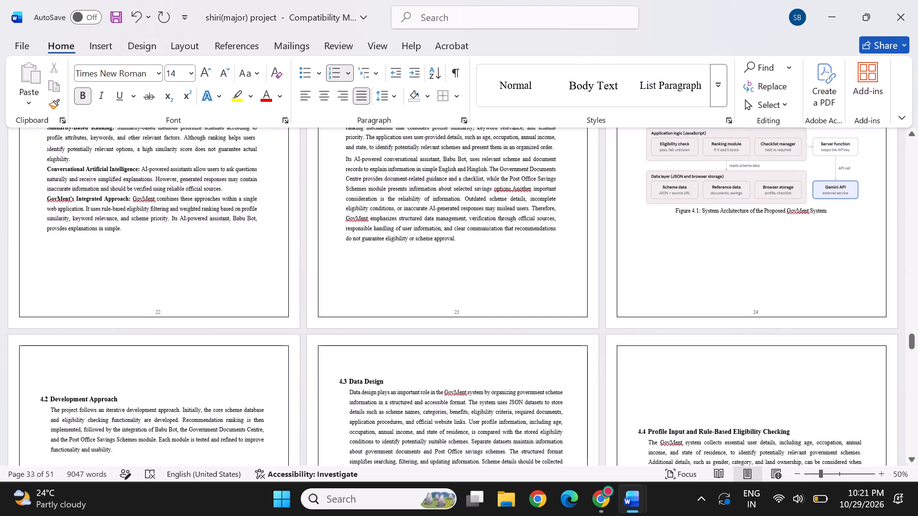
key("Up")
Delete the blank lines above the 4.4 Profile Input and Rule-Based Eligibility Checking heading, keeping the Figure 4.1 caption intact.
left_click(678, 375)
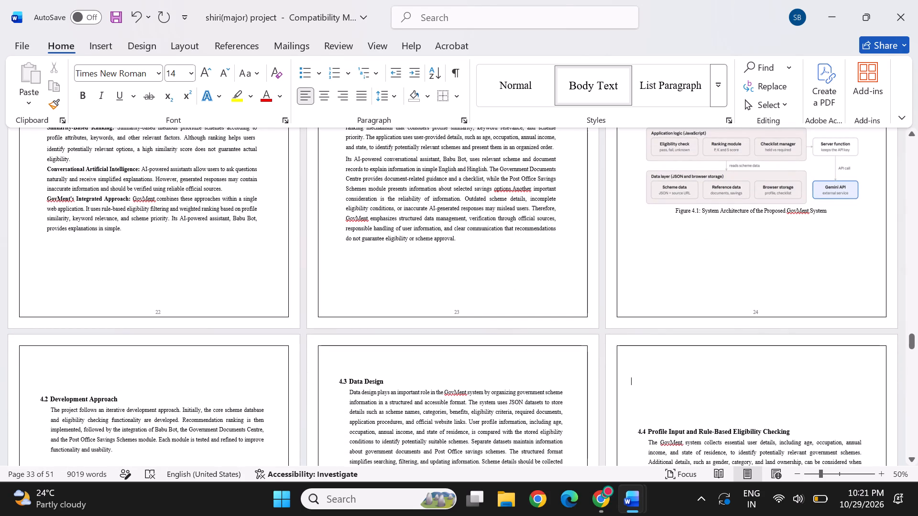
key("Delete")
key("Delete")
key("Delete")
key("Delete")
key("Up")
key("Delete")
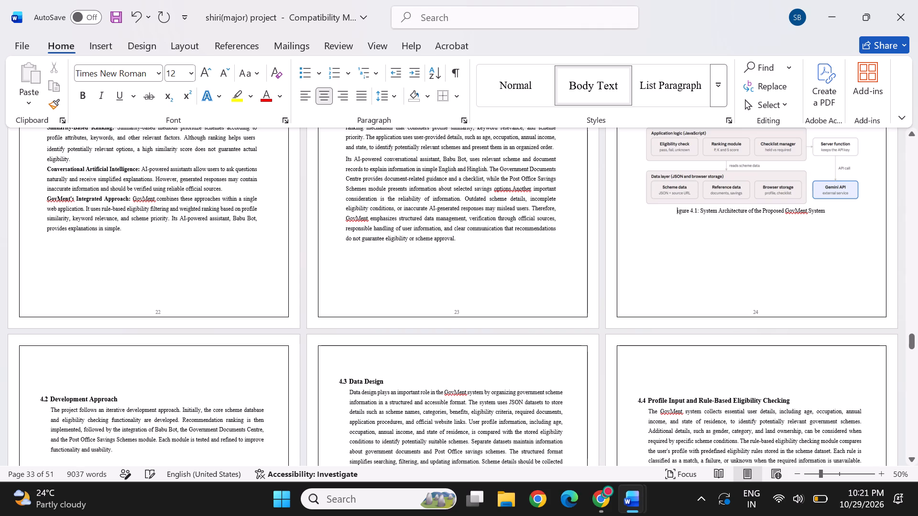
key("ctrl+z")
left_click(658, 382)
key("Delete")
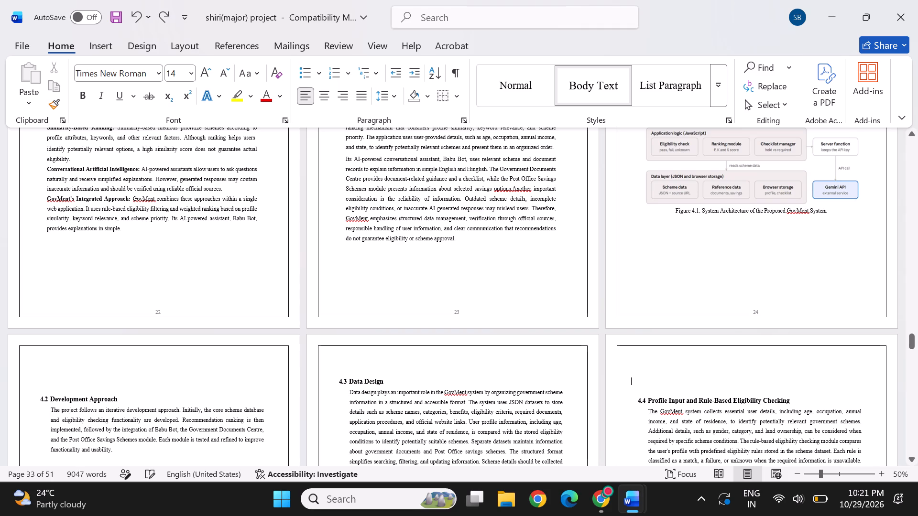
key("Delete")
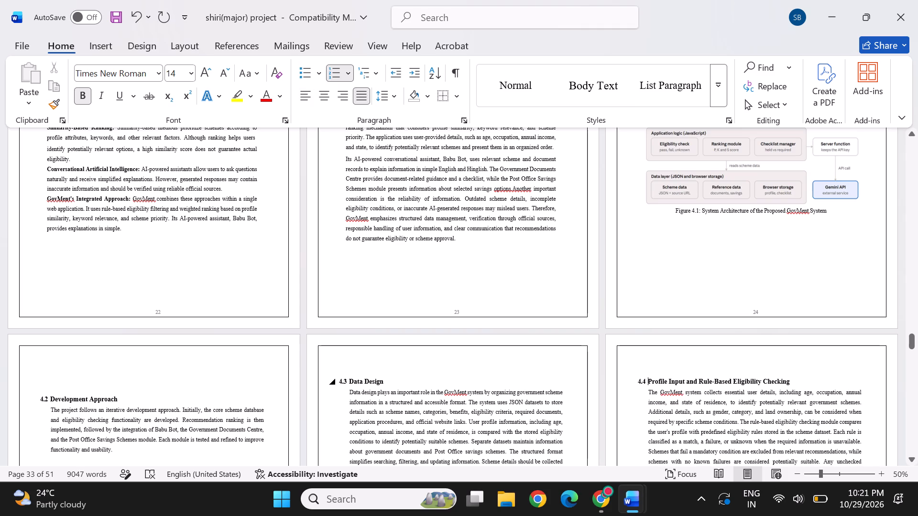
Delete the blank lines above the 4.2 Development Approach heading so it starts near the top of its page.
left_click(93, 378)
key("Delete")
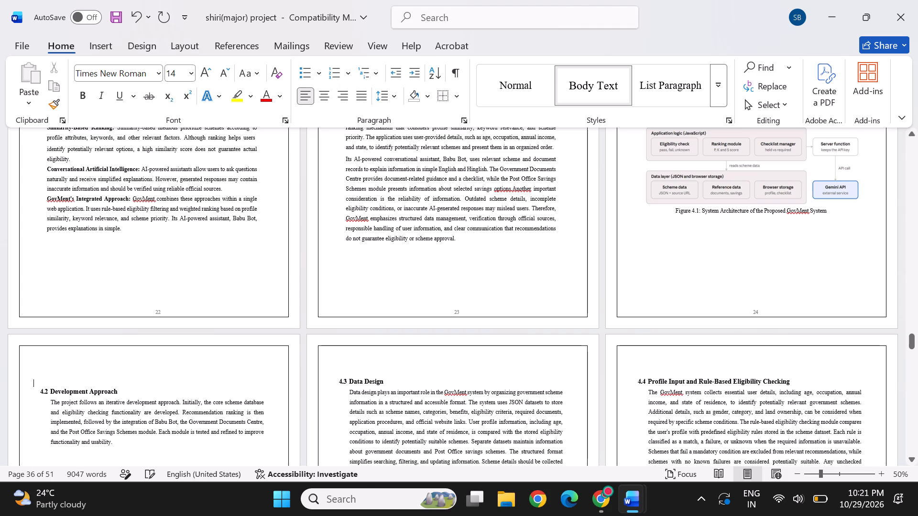
key("Delete")
Open the Section 12 header for editing and set the footer's distance from the bottom to 0.79".
double_click(109, 345)
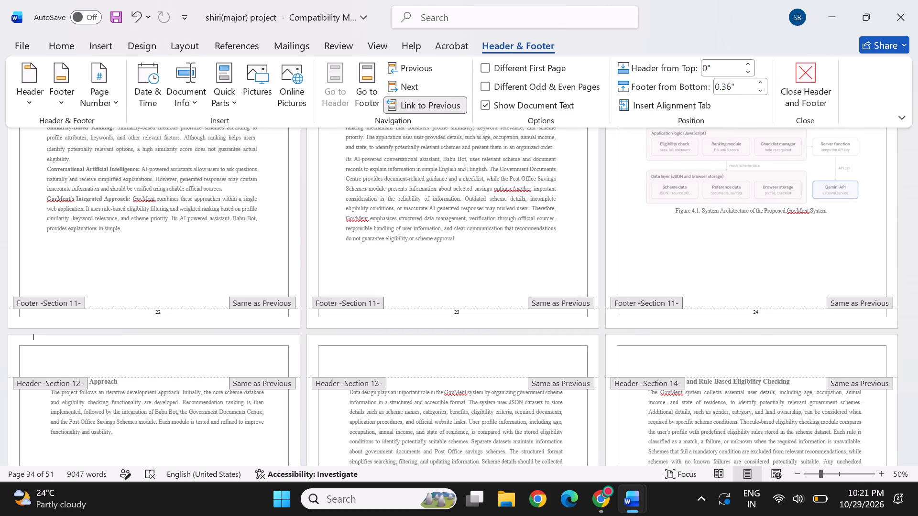
left_click(763, 81)
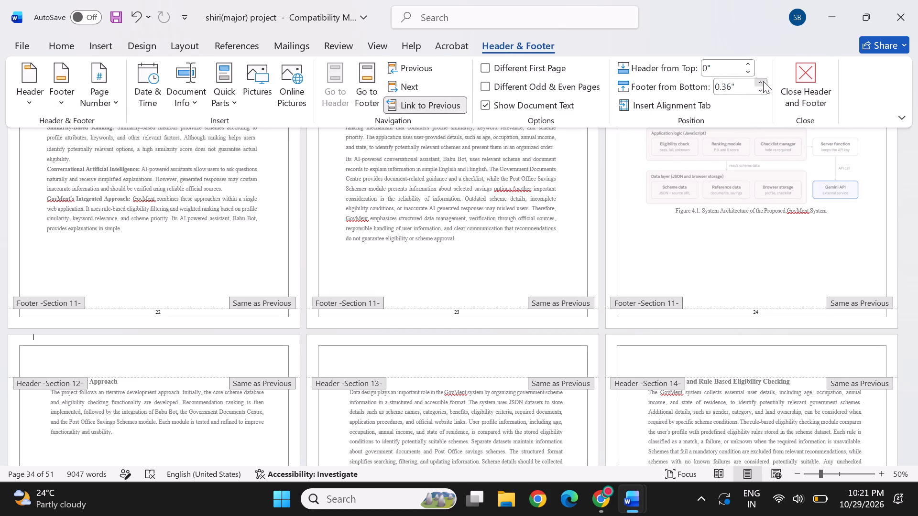
triple_click(763, 81)
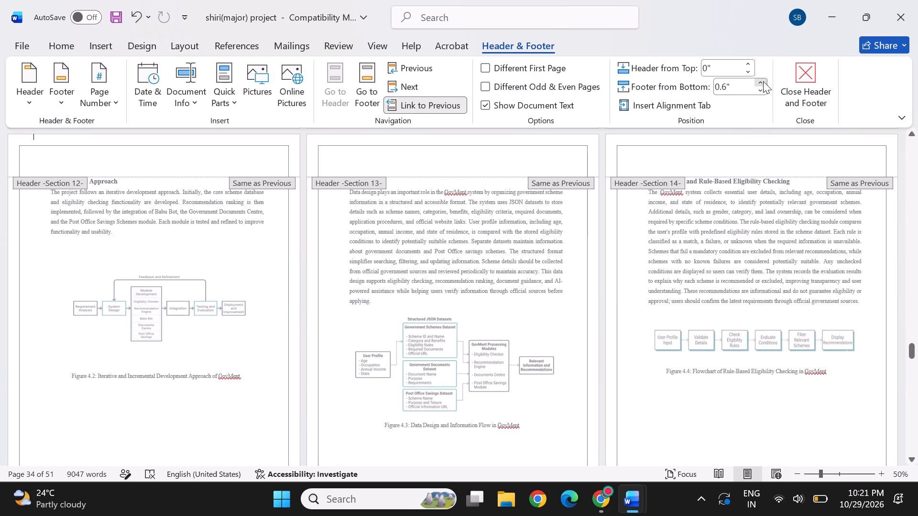
left_click(762, 90)
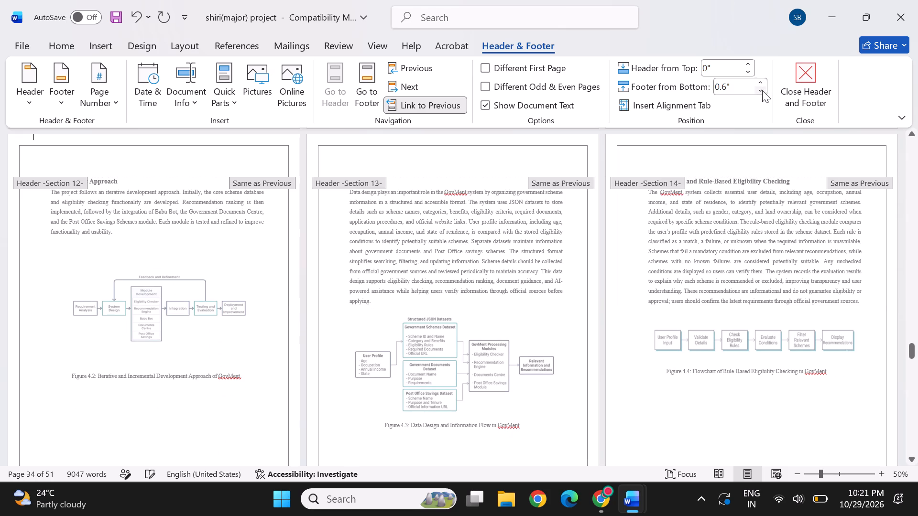
double_click(762, 90)
left_click(727, 89)
key("Left")
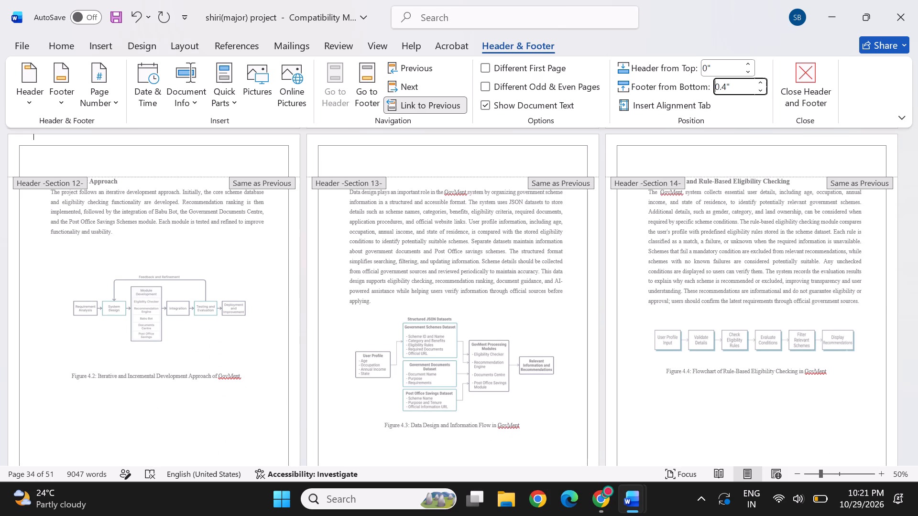
key("Delete")
key("Delete")
key("Delete")
type("0.")
type("79")
Turn off the Section 12 header's link to the previous section.
left_click(432, 105)
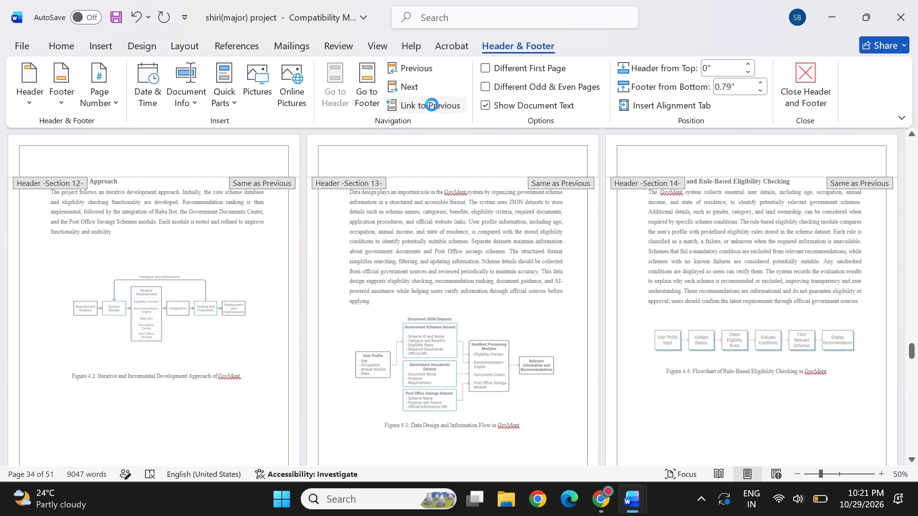
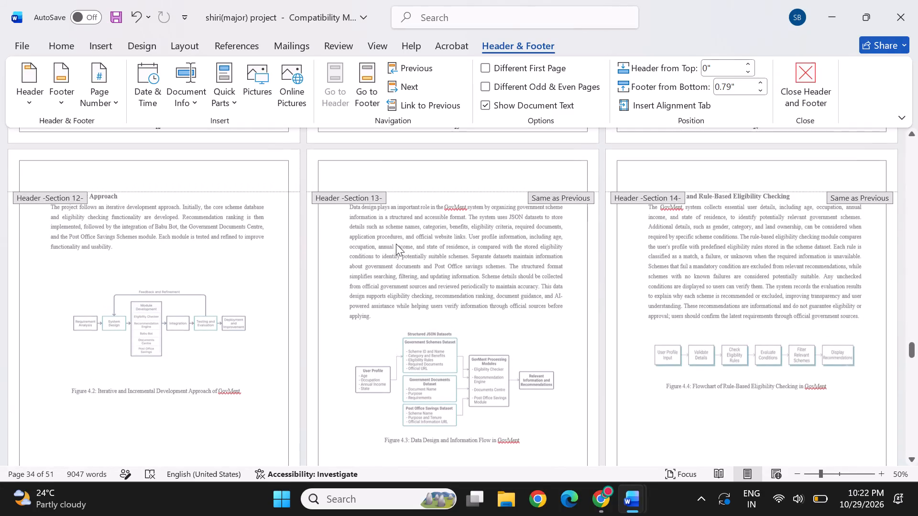
Review the header and footer layout on the Section 11 pages preceding the 4.2 Development Approach page.
scroll(402, 202, "up", 1)
scroll(349, 239, "up", 1)
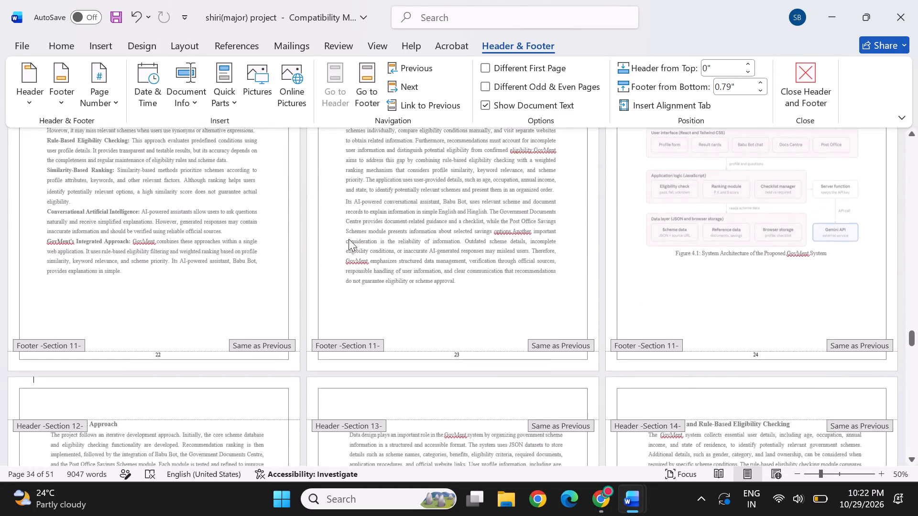
scroll(349, 239, "up", 1)
scroll(417, 226, "up", 1)
scroll(481, 250, "up", 1)
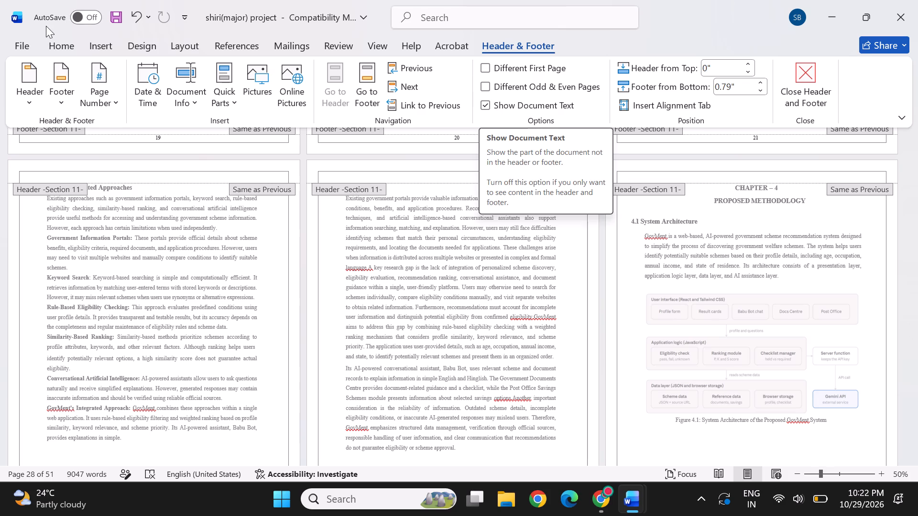
left_click(62, 45)
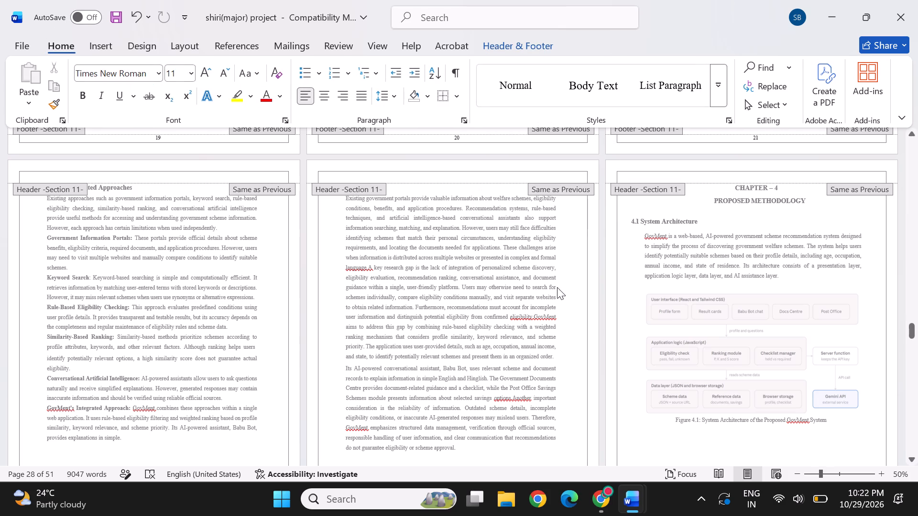
scroll(557, 287, "down", 2)
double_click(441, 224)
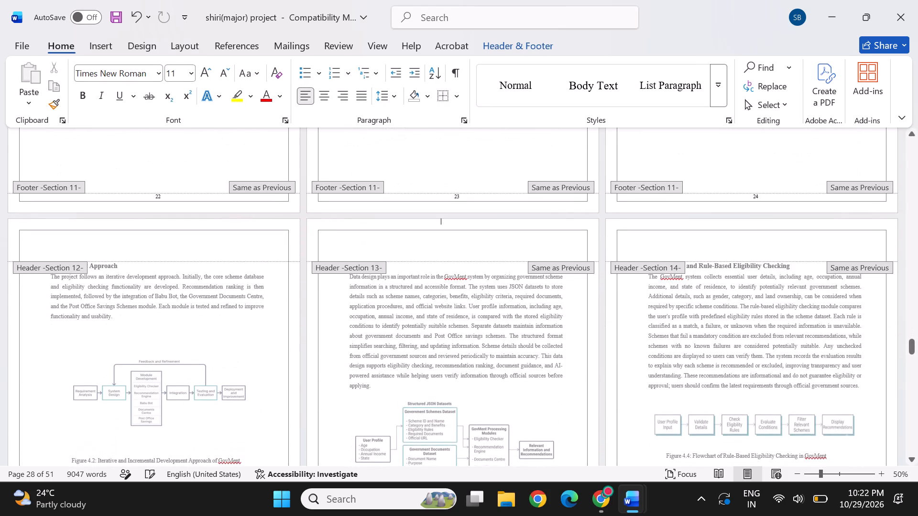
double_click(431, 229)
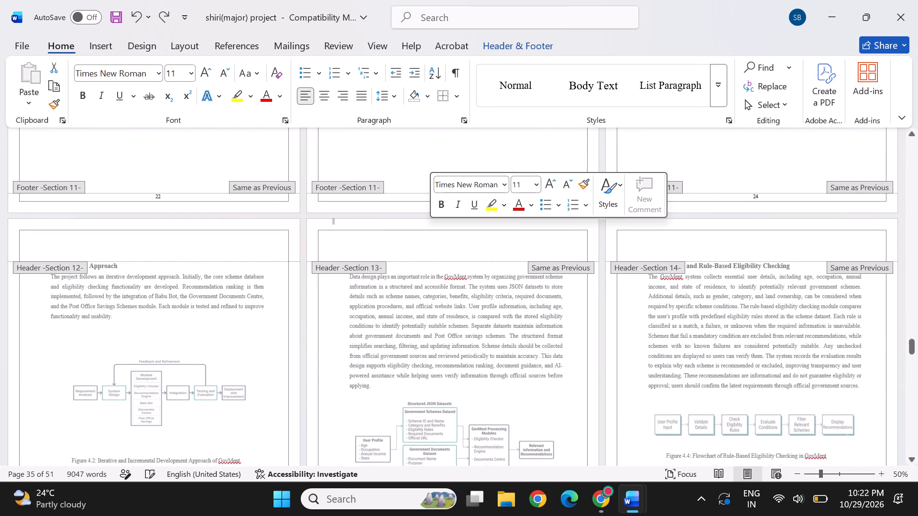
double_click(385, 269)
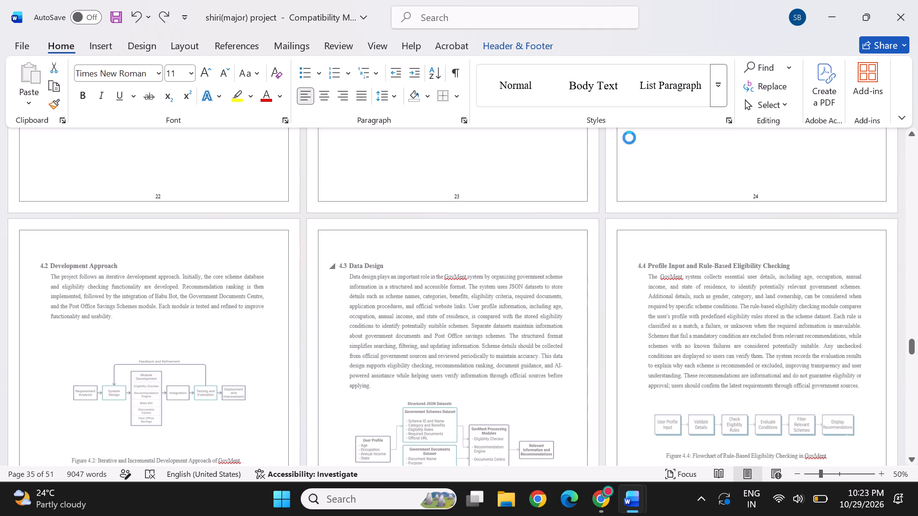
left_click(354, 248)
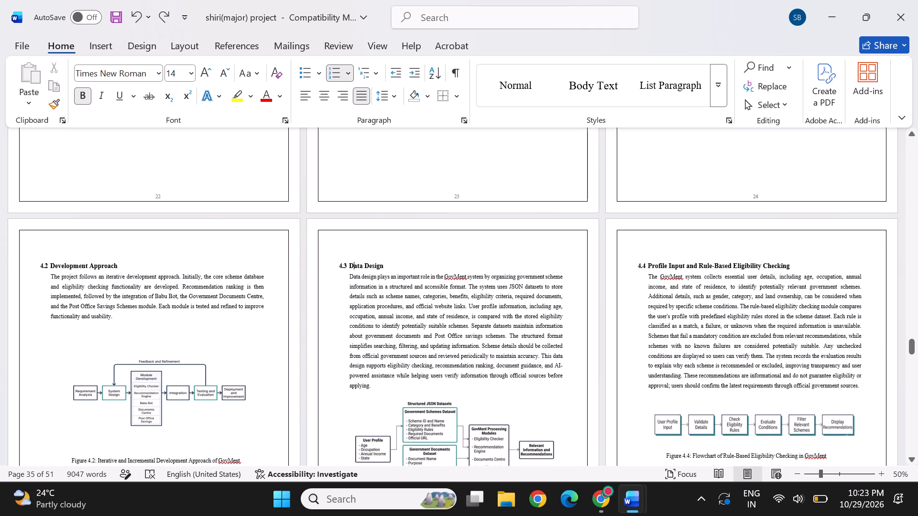
Open the Section 13 header on the 4.3 Data Design page, set its footer distance from the bottom to 0.79", and close header editing.
double_click(363, 227)
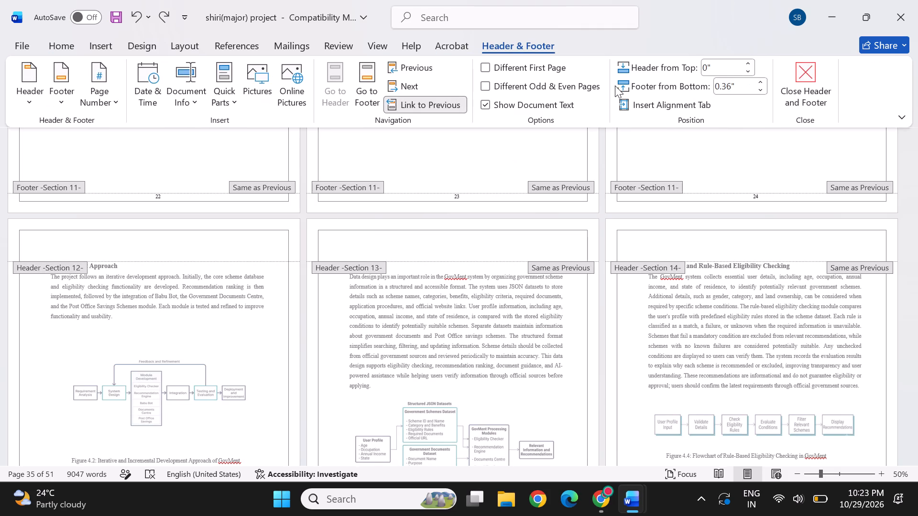
left_click(723, 88)
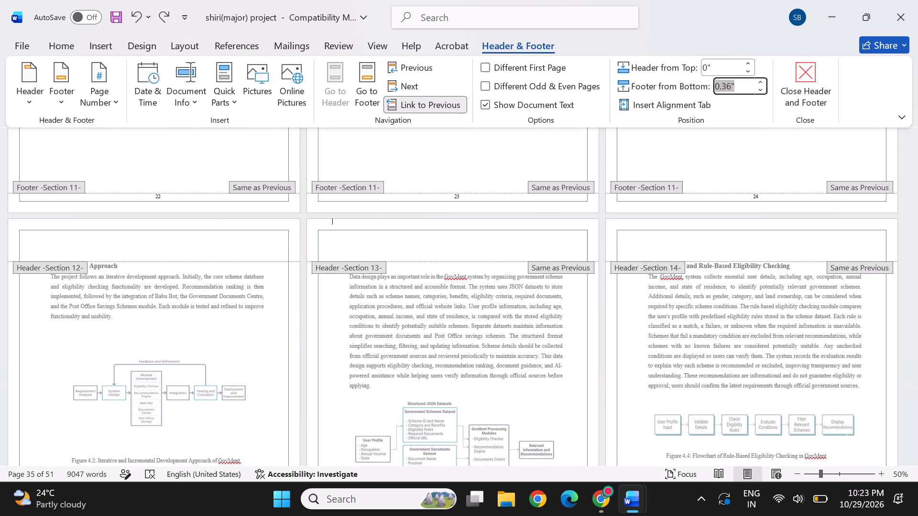
key("Delete")
type("0.")
type("79\"")
left_click(805, 72)
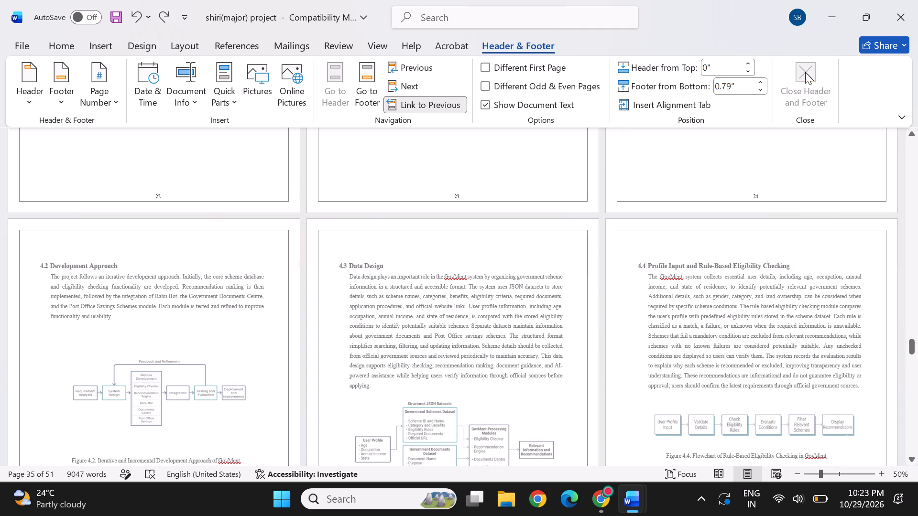
left_click(340, 161)
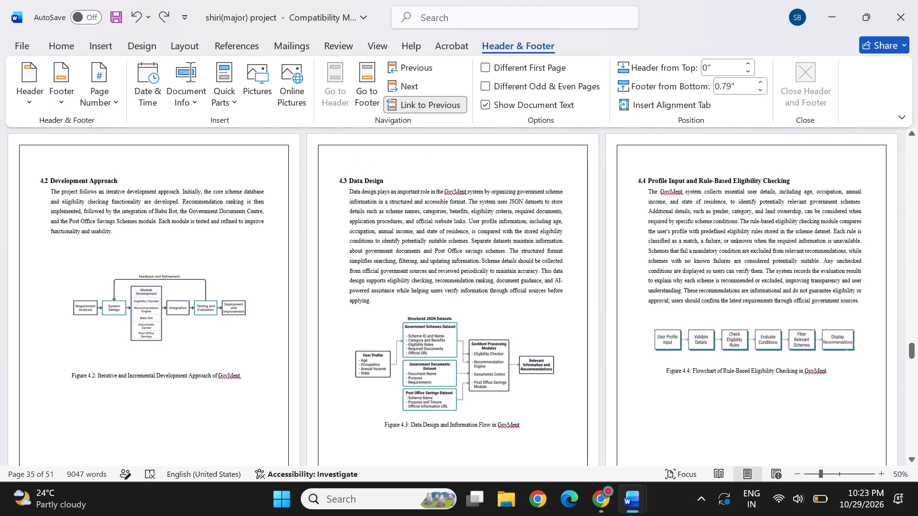
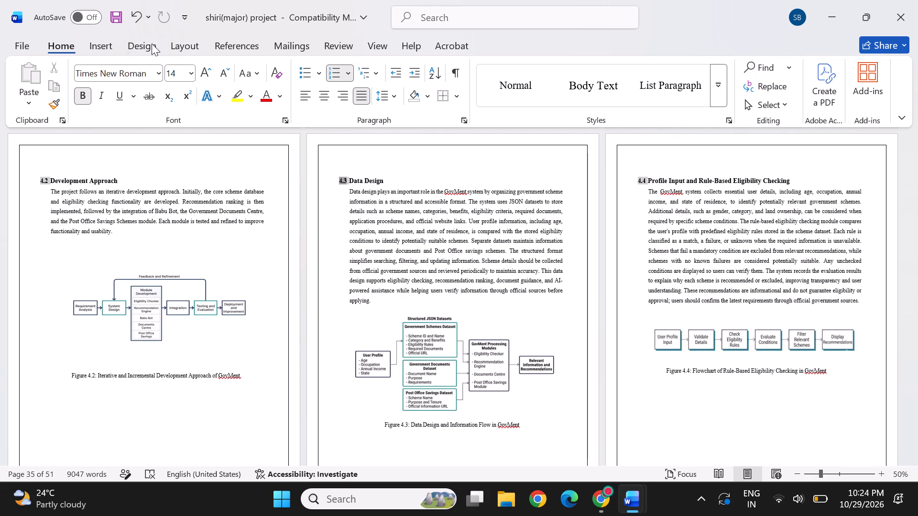
Open the Section 13 header on the 4.3 Data Design page and set its header distance from the top to 1.1 cm.
left_click(128, 44)
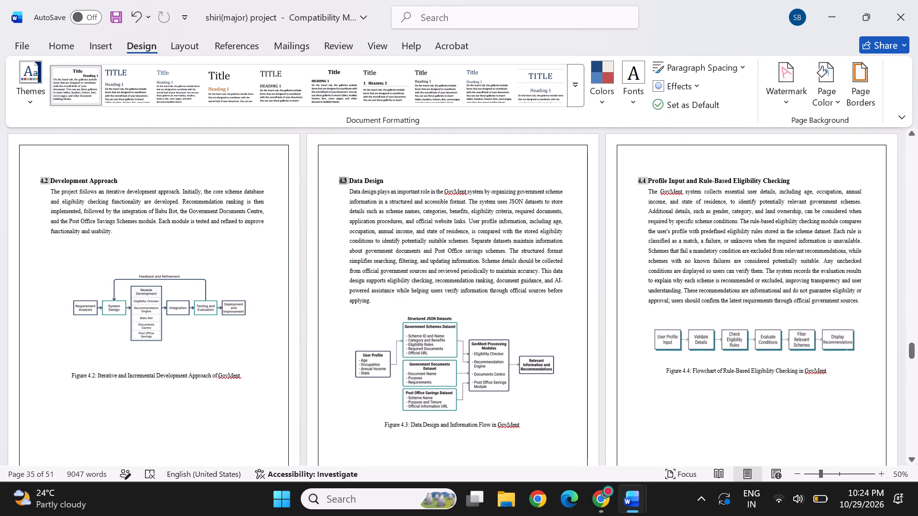
double_click(361, 144)
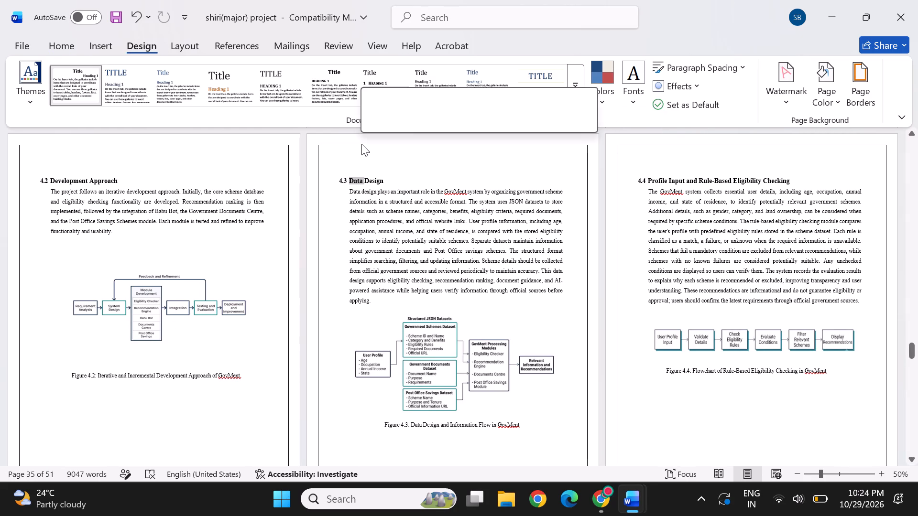
double_click(356, 144)
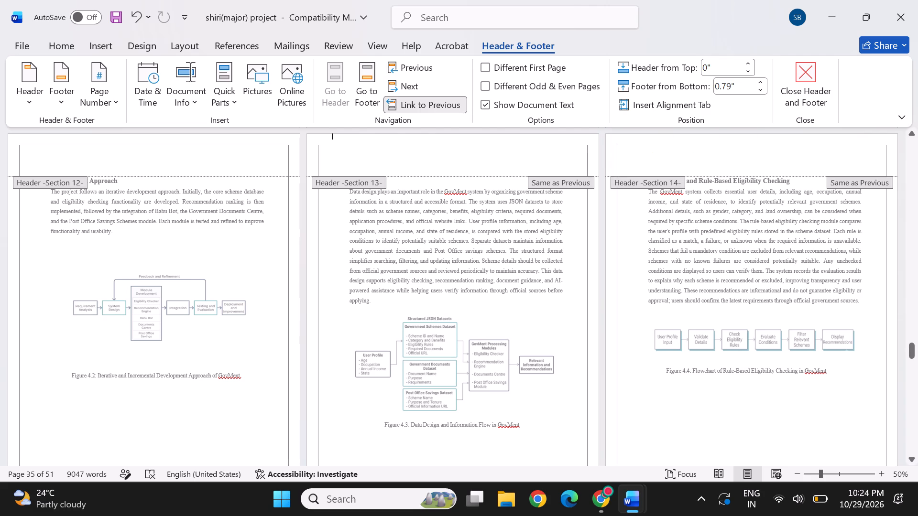
left_click(726, 86)
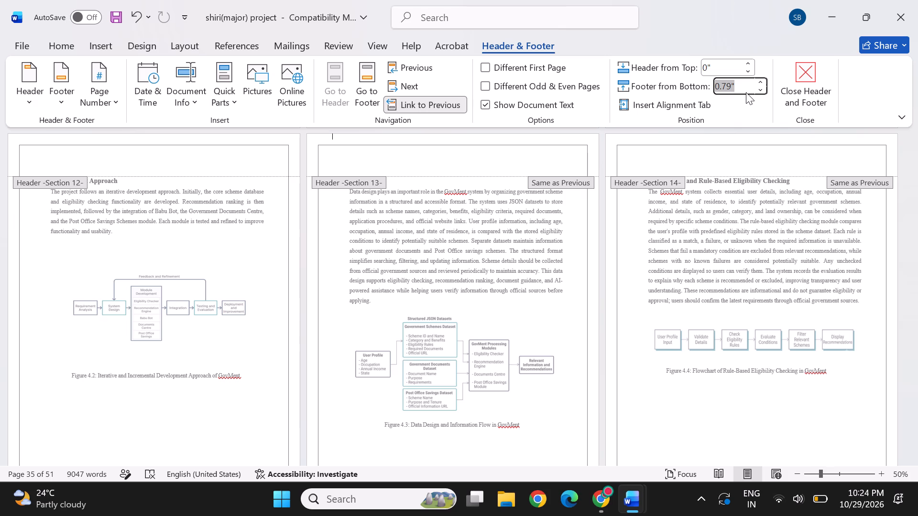
left_click(714, 64)
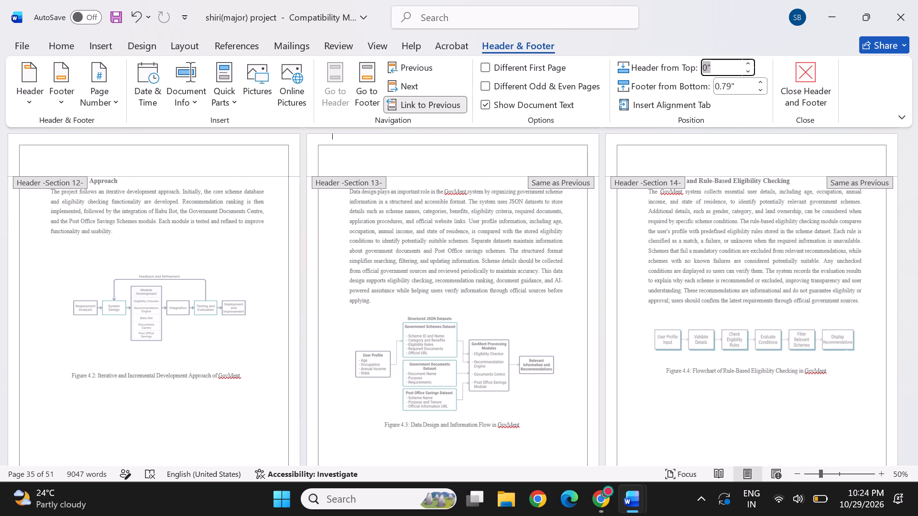
key("Delete")
type("1.")
key("1")
type("cm")
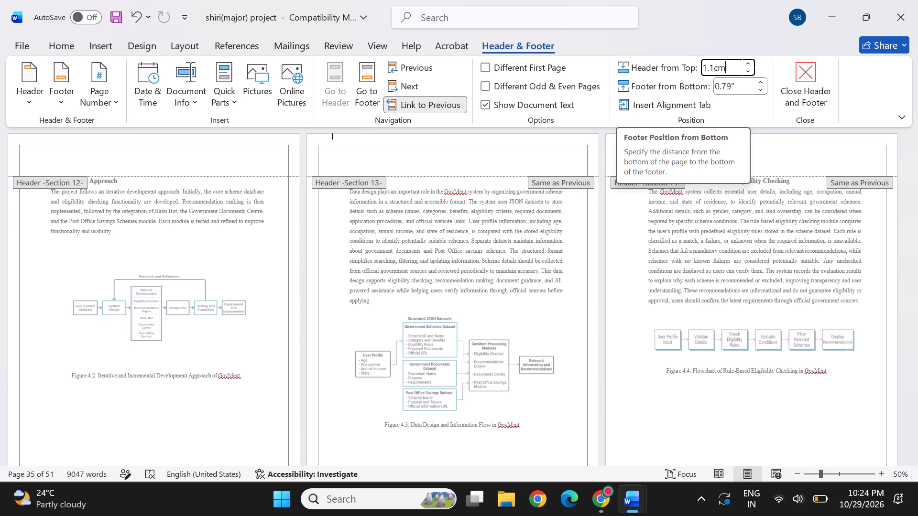
Set Section 13's footer distance from the bottom to 1.1 cm and close header editing.
double_click(737, 88)
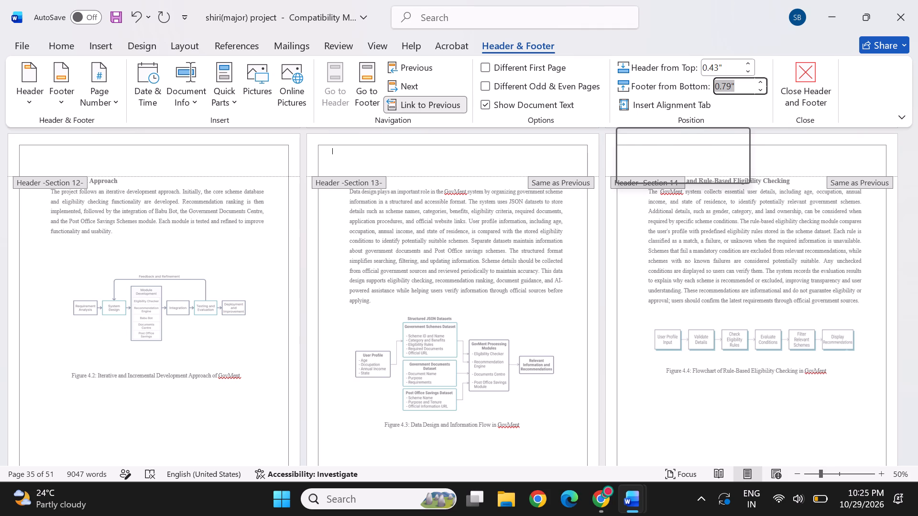
left_click_drag(738, 87, 717, 87)
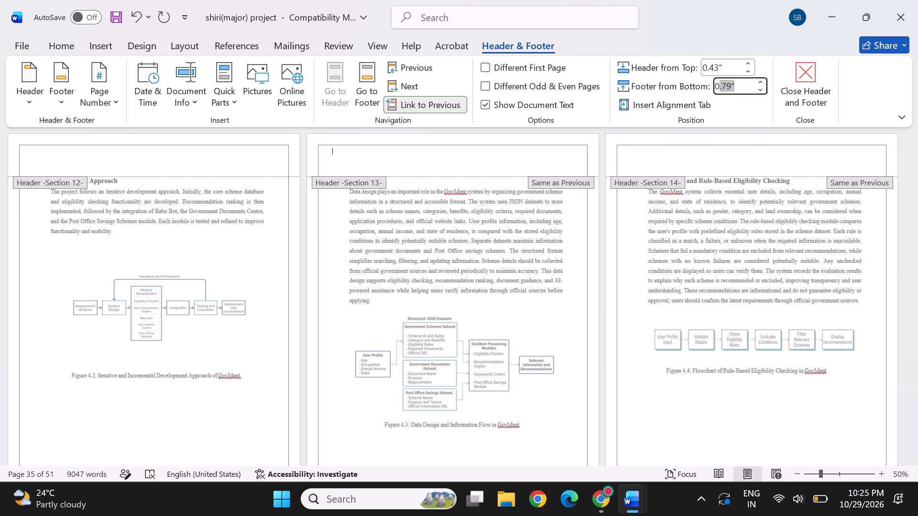
left_click_drag(717, 87, 714, 87)
key("Delete")
type("1.")
type("1cm")
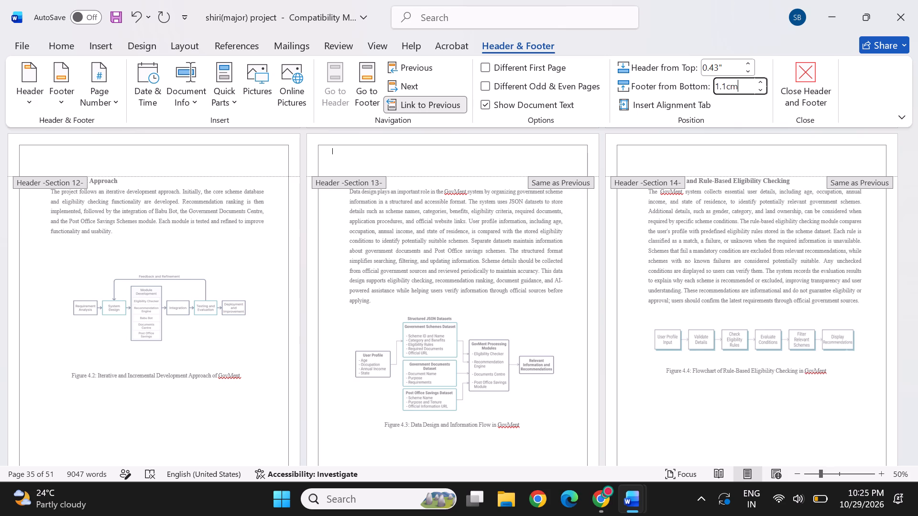
left_click(747, 86)
left_click(813, 74)
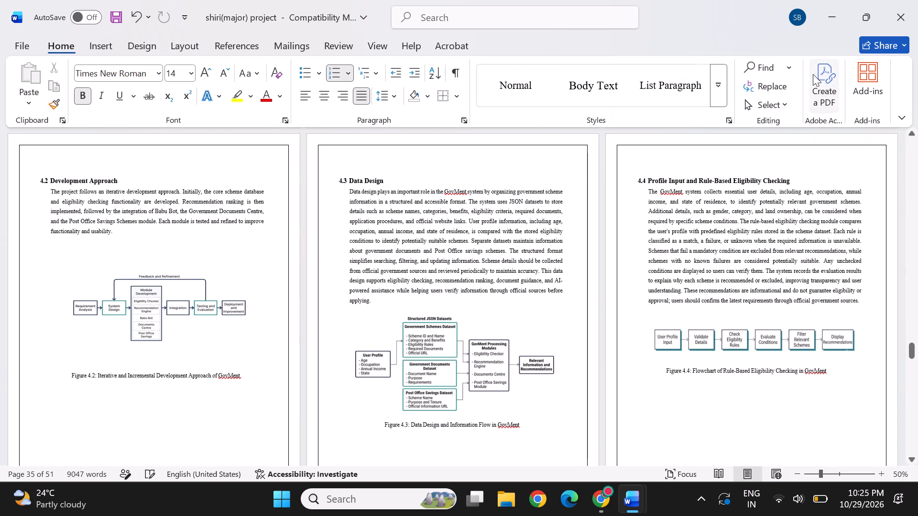
Delete the break below the Figure 4.4 caption so section 4.5 flows up behind the flowchart.
scroll(402, 161, "up", 1)
left_click(349, 219)
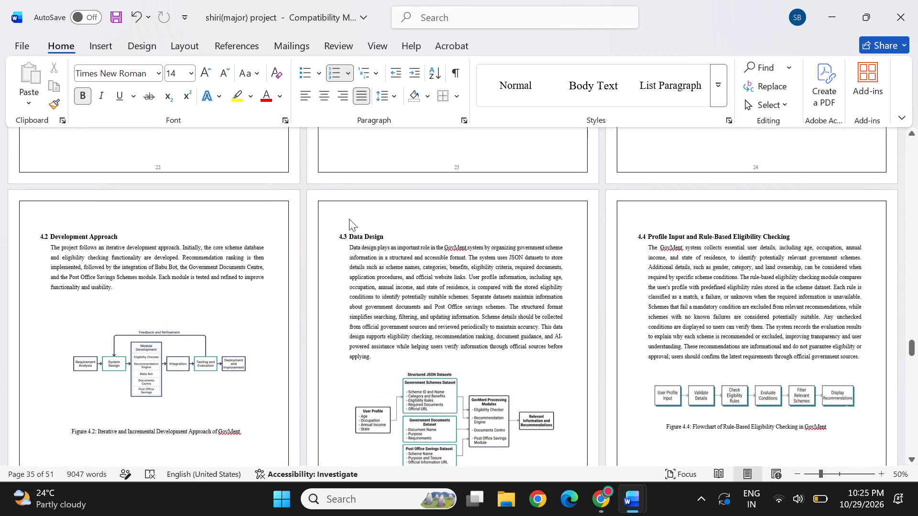
scroll(423, 283, "down", 2)
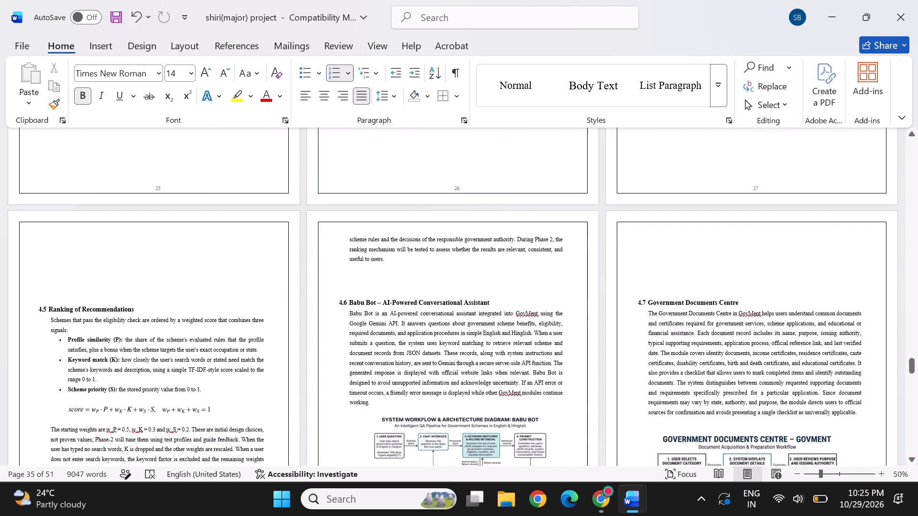
left_click(381, 285)
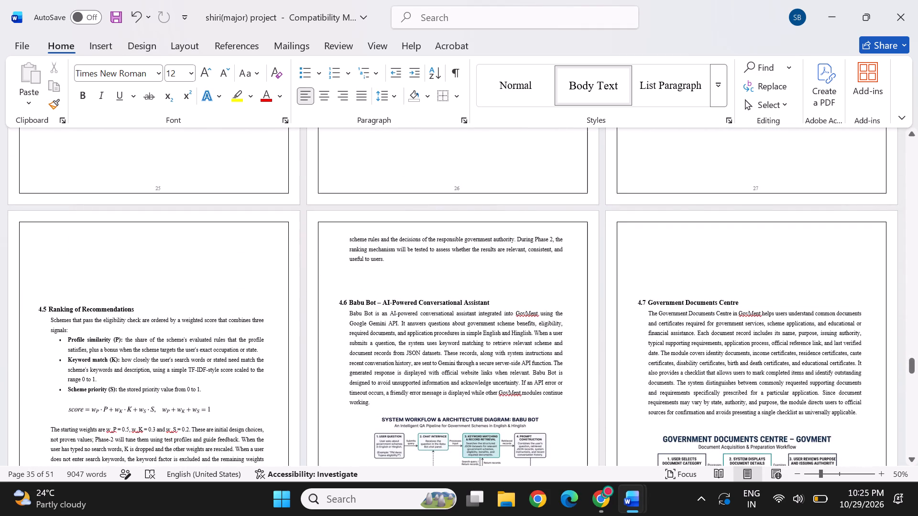
scroll(468, 258, "up", 1)
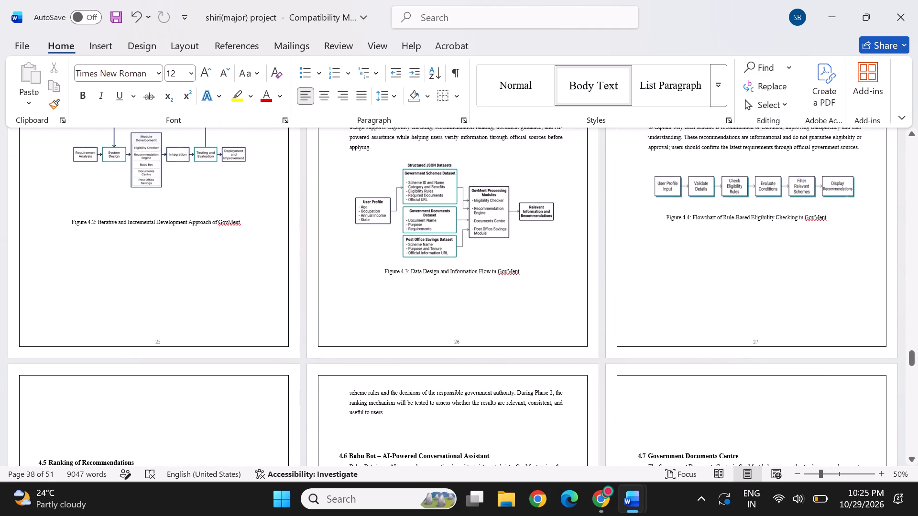
left_click(845, 222)
key("Delete")
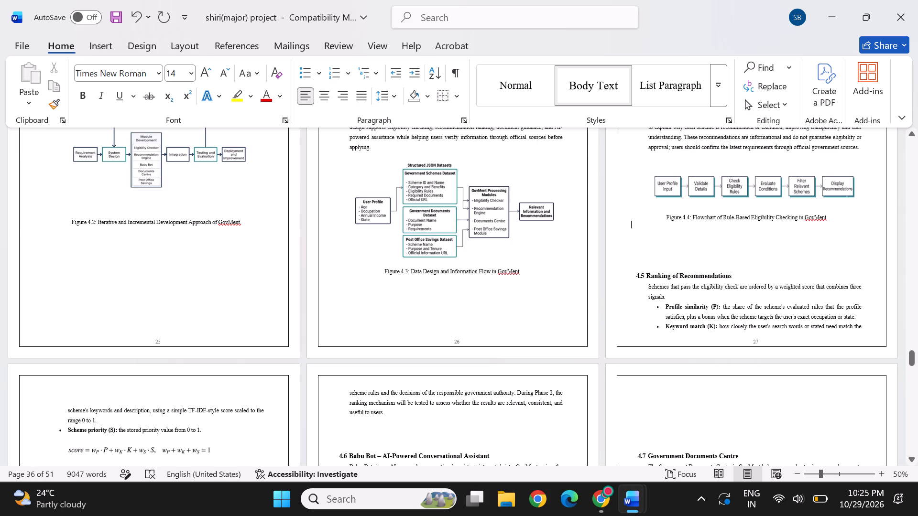
Insert eight blank lines above the 4.5 Ranking of Recommendations heading so it starts on the next page.
left_click(672, 248)
key("Return")
key("Return")
key("Return")
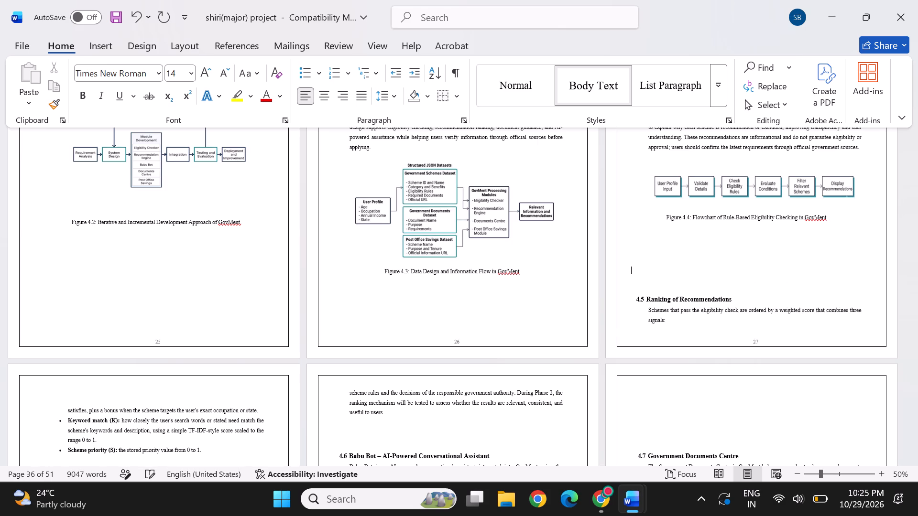
key("Return")
key("Return")
key("Return")
key("Return")
key("Return")
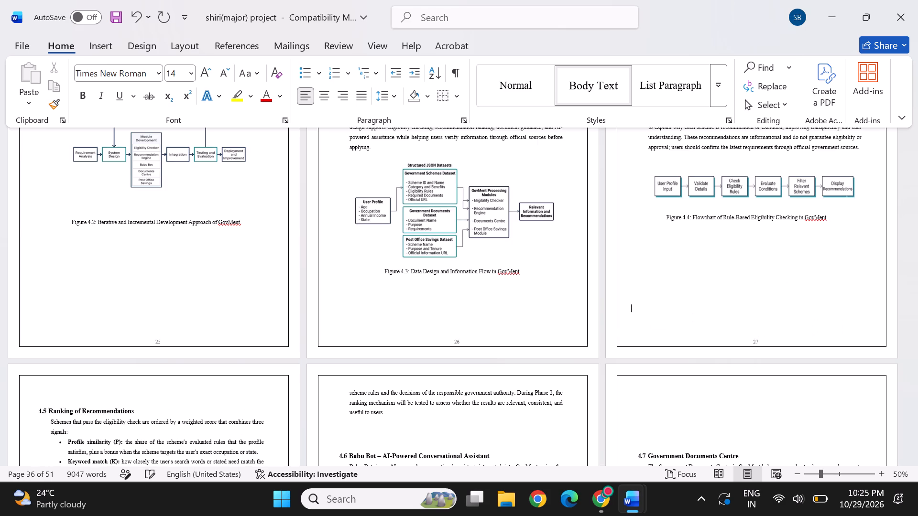
Delete the break at the end of the 4.5 page so its last paragraph continues directly with "scheme rules".
scroll(619, 361, "down", 2)
scroll(512, 331, "down", 1)
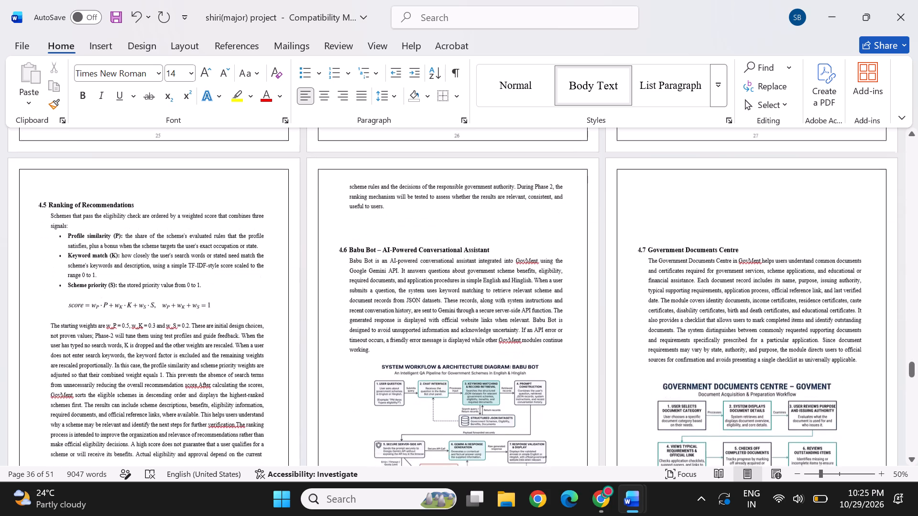
left_click(266, 414)
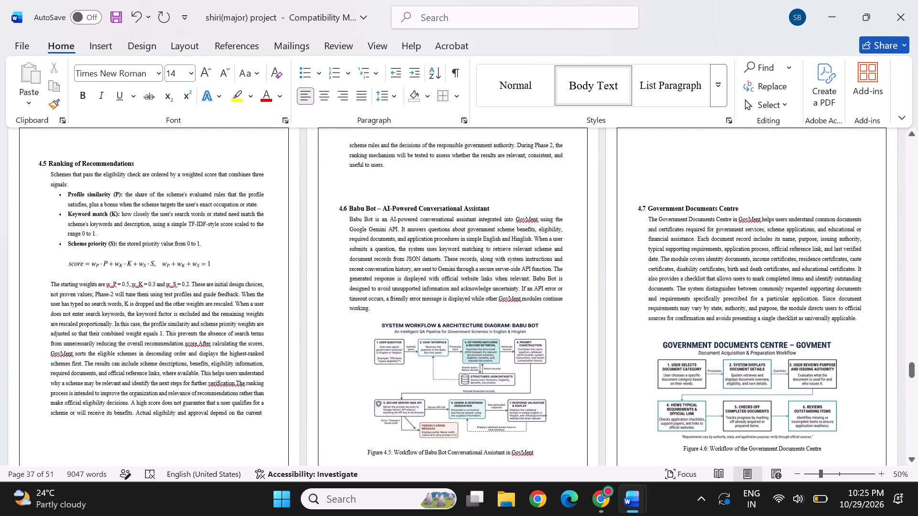
key("Delete")
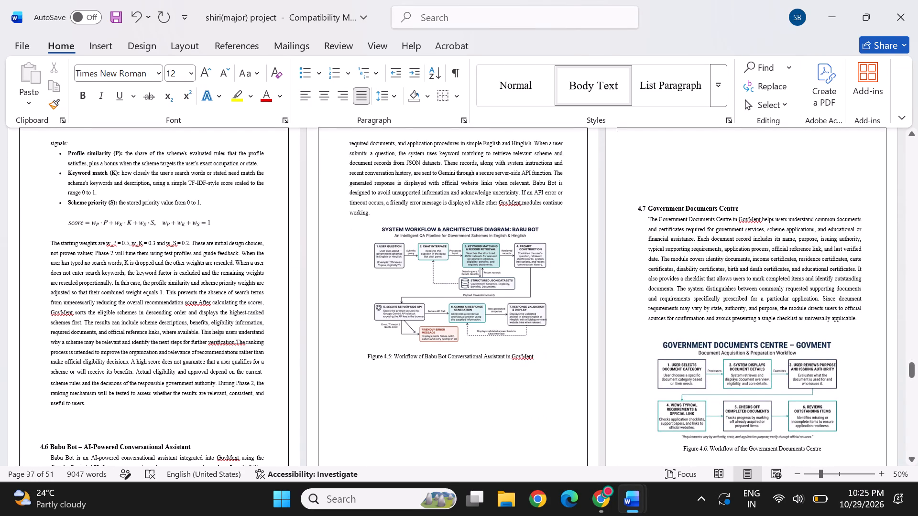
Insert blank lines above the 4.6 Babu Bot heading to push it onto the next page, removing the surplus last one.
left_click(113, 428)
key("Return")
key("Return")
key("Return")
key("Return")
key("Return")
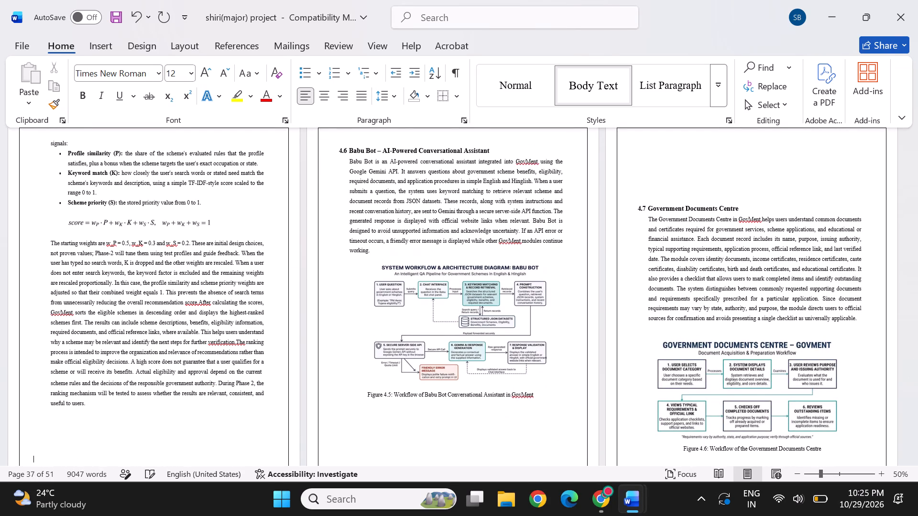
key("ctrl+z")
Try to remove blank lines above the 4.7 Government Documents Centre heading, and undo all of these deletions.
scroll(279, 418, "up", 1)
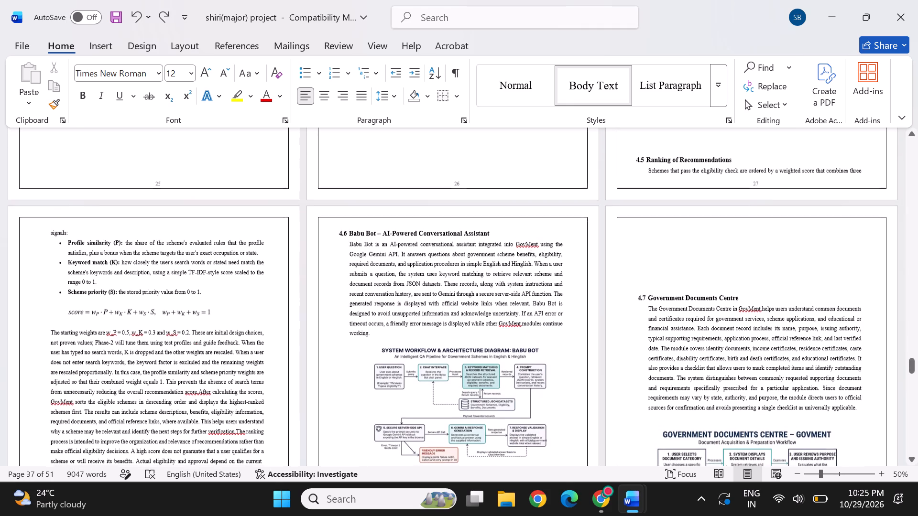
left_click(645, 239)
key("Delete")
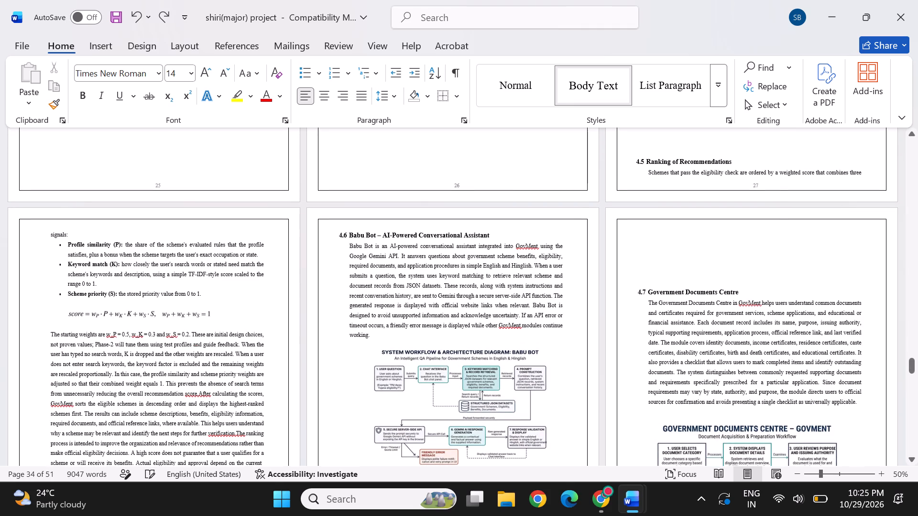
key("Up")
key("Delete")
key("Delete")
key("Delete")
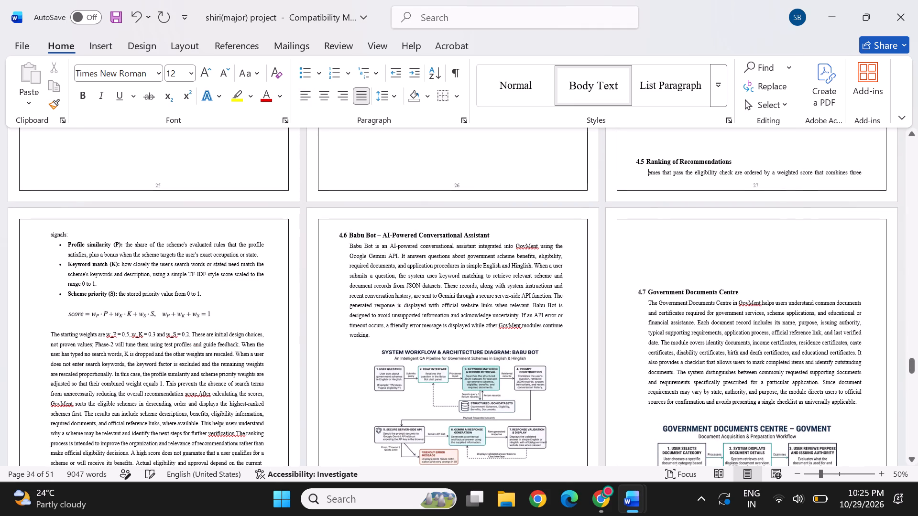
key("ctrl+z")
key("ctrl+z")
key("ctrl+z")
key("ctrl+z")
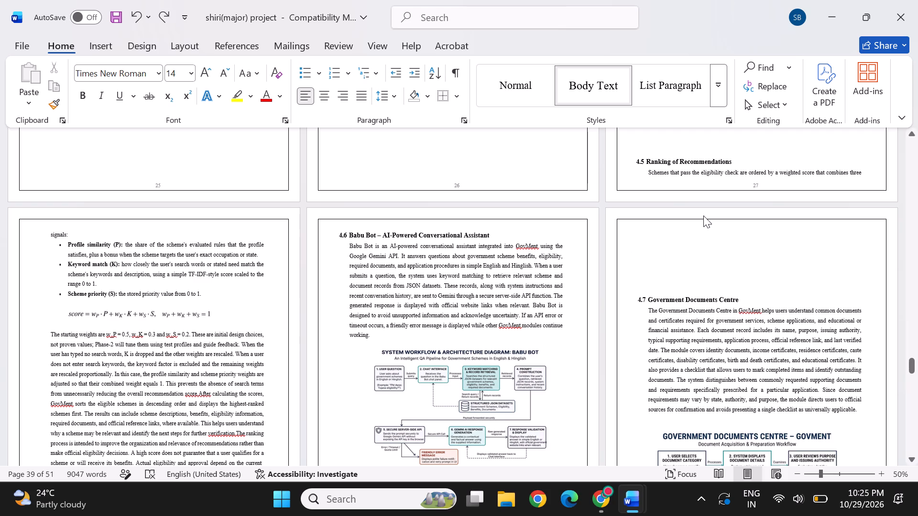
Insert two blank lines above the 4.5 Ranking of Recommendations heading to move it to the next page.
left_click(658, 152)
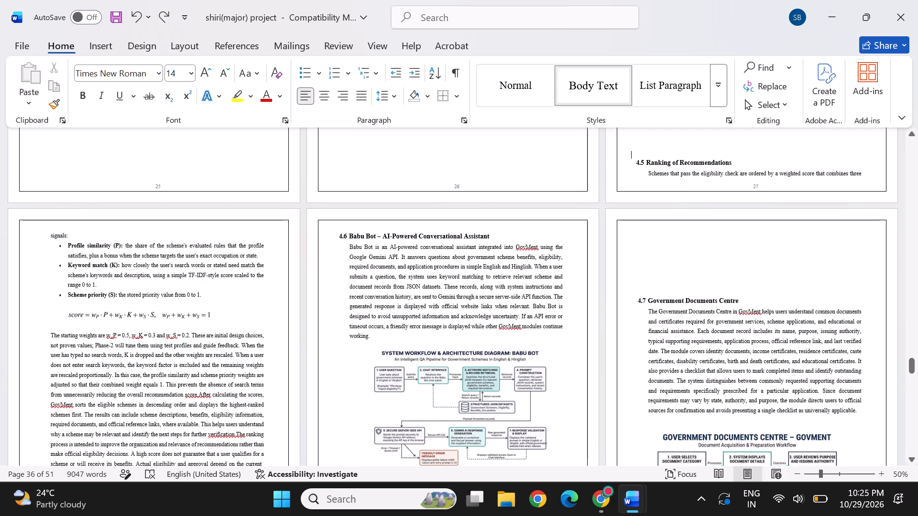
key("Return")
key("Return")
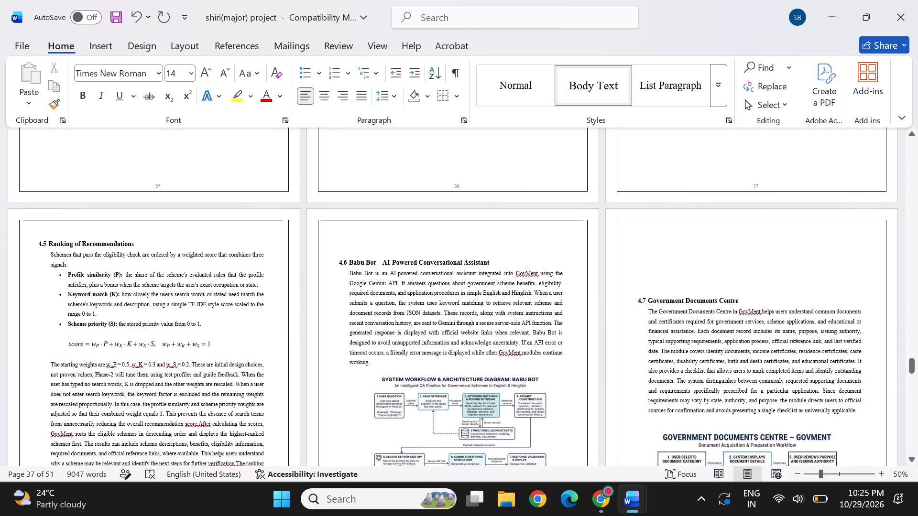
Delete the blank lines above the 4.6 Babu Bot heading so it starts at the top of its page.
left_click(344, 241)
key("Delete")
key("Delete")
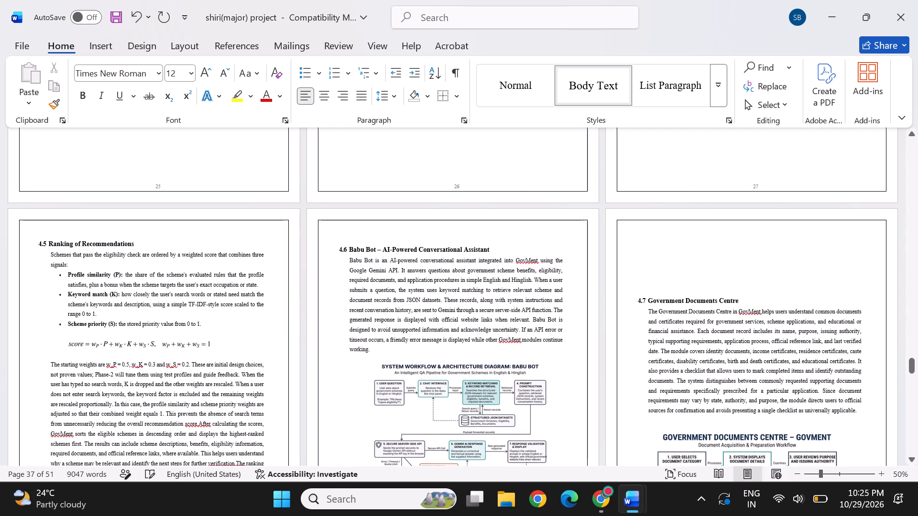
key("Up")
key("Delete")
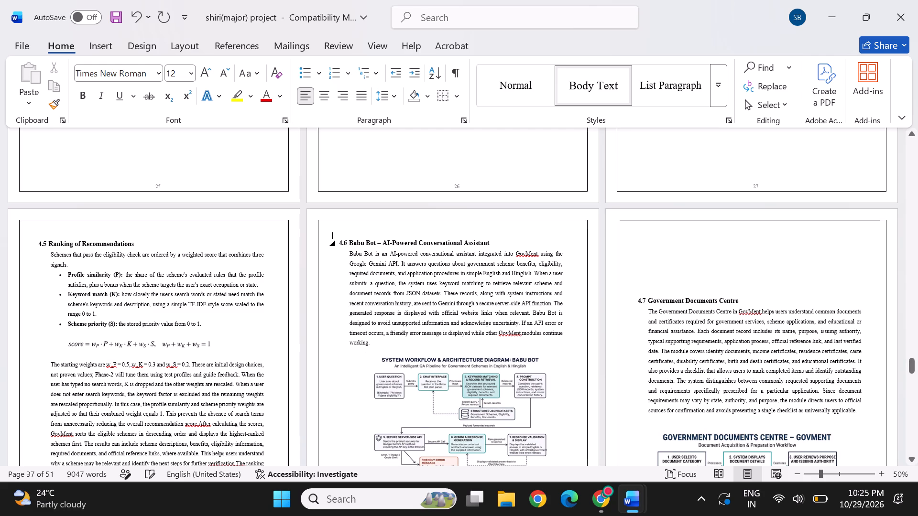
key("Delete")
Delete the blank lines above the 4.7 Government Documents Centre heading, restoring the heading's first letter if it is removed.
left_click(643, 234)
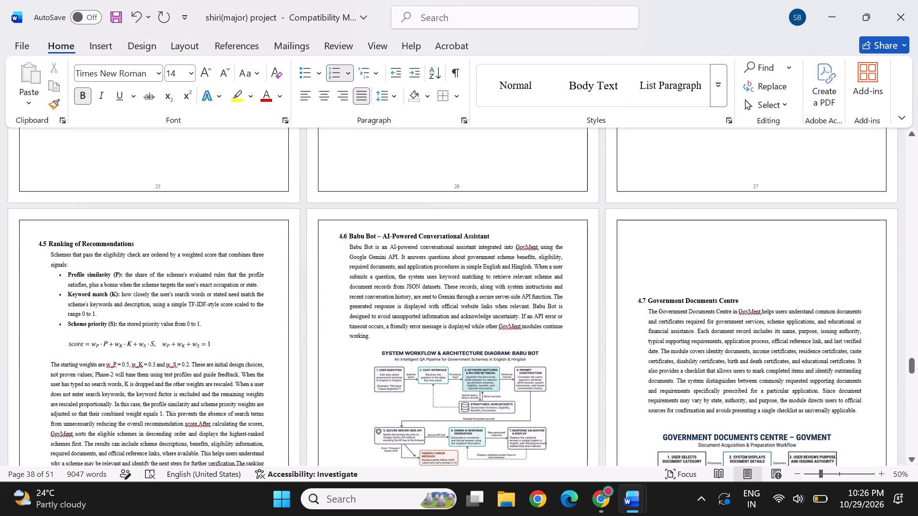
key("Delete")
key("Delete")
key("Delete")
key("Delete")
key("Delete")
key("Delete")
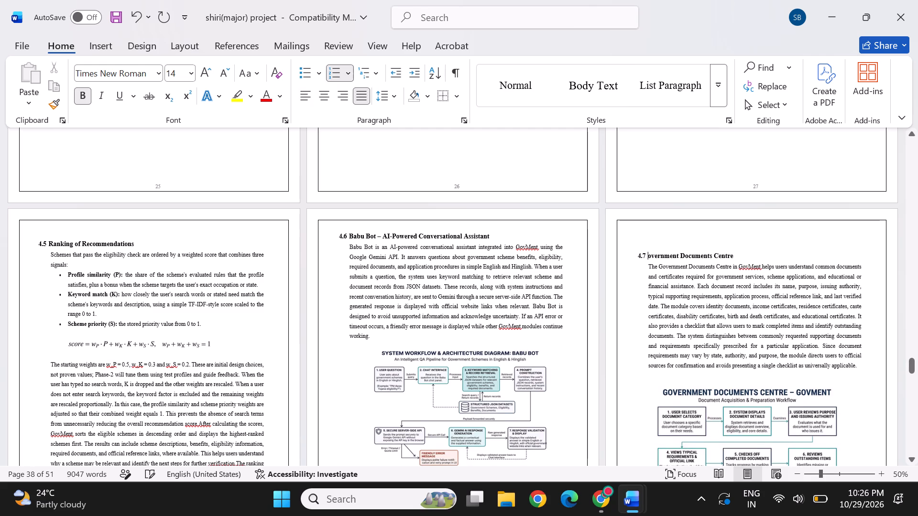
key("ctrl+z")
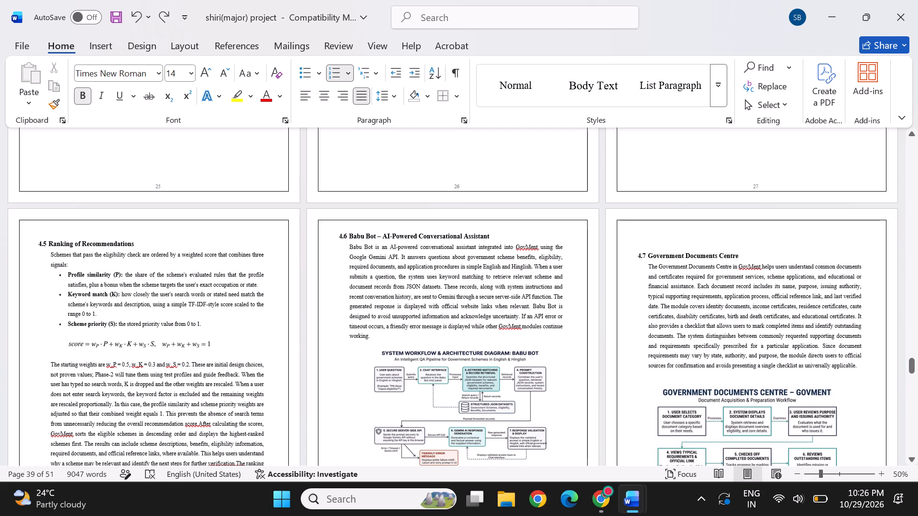
Undo the last deletion made above the 4.7 Government Documents Centre heading.
key("ctrl+z")
left_click(643, 234)
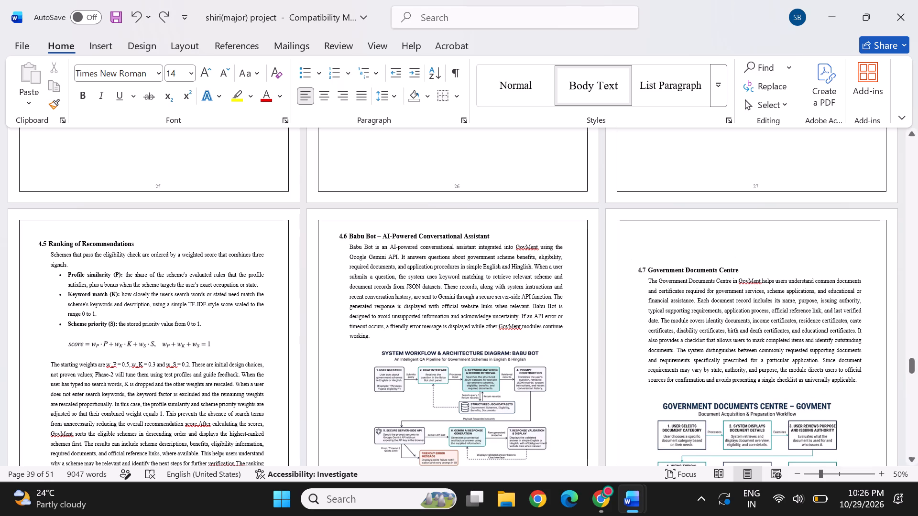
Examine the page layout from Section 4.7 through the References, checking where each section heading sits on its page.
scroll(677, 245, "down", 1)
scroll(523, 309, "down", 1)
scroll(298, 287, "up", 1)
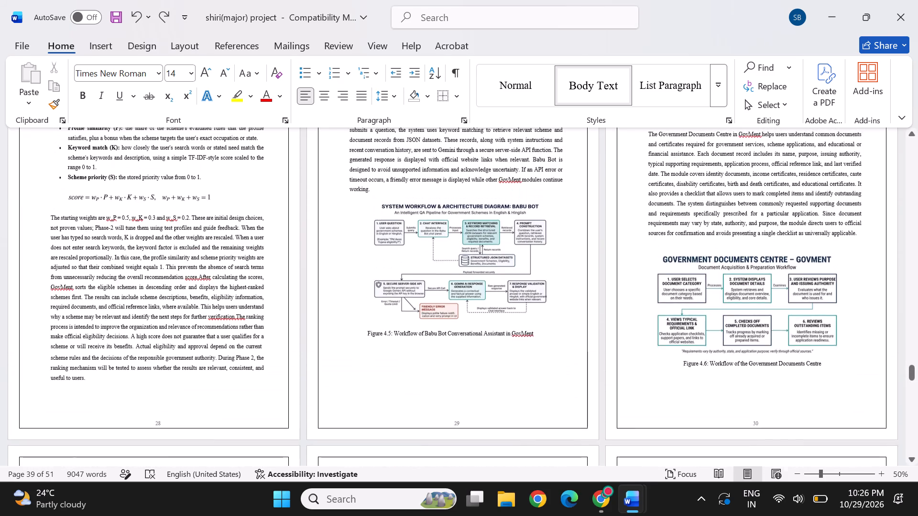
scroll(268, 353, "down", 2)
left_click(57, 280)
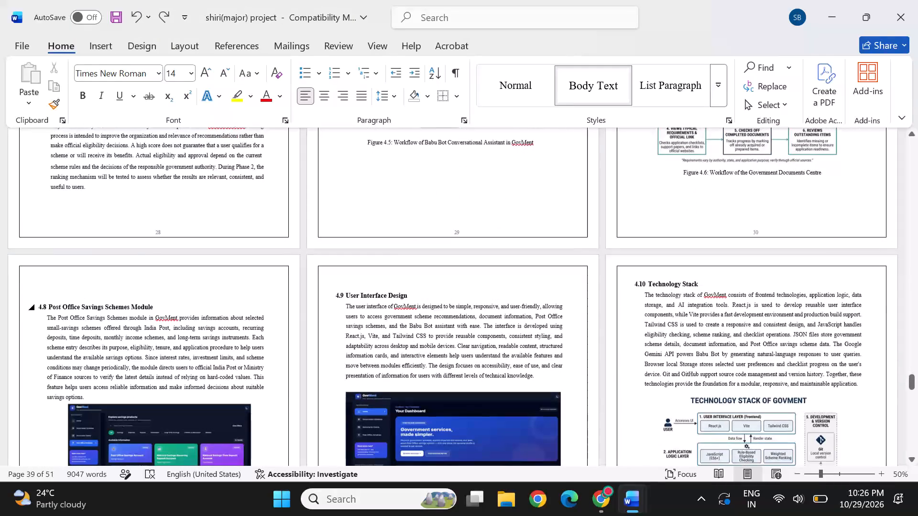
key("Left")
key("Left")
key("Left")
key("Left")
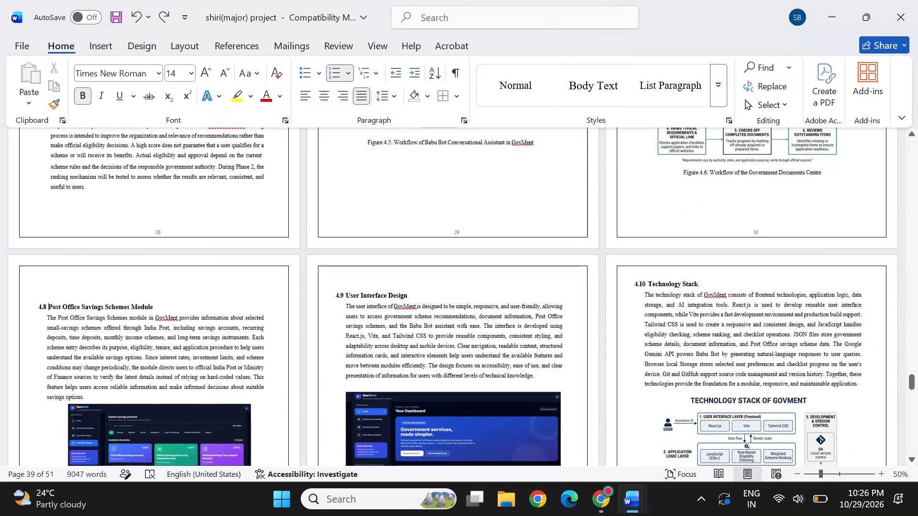
key("Left")
key("Left")
left_click(342, 280)
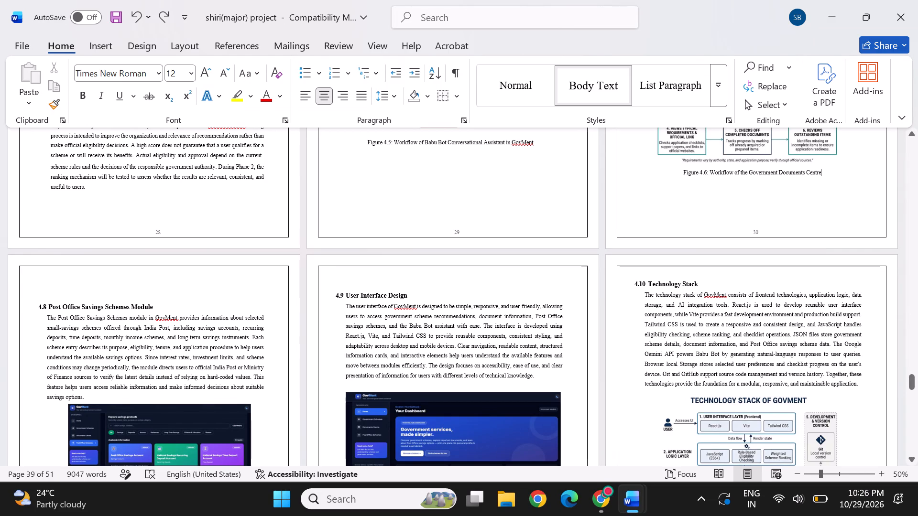
scroll(474, 311, "down", 1)
scroll(628, 324, "down", 2)
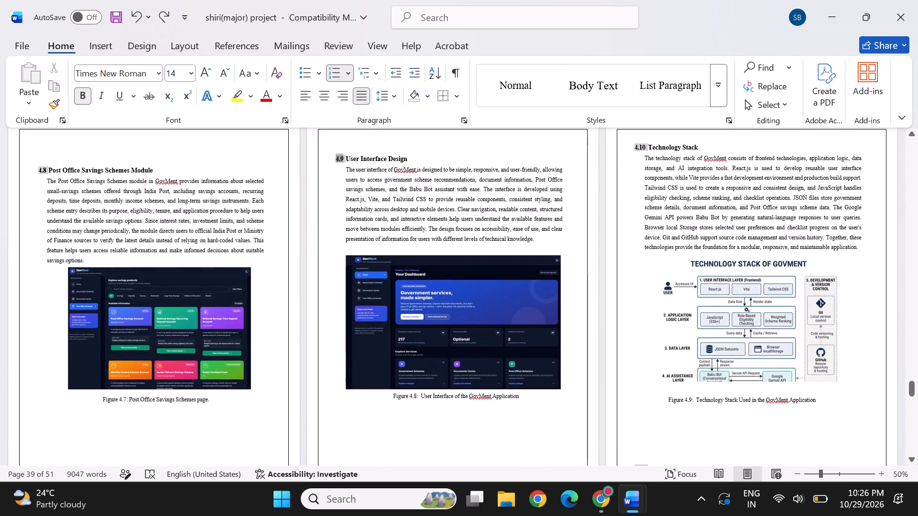
scroll(628, 324, "down", 6)
scroll(387, 287, "down", 2)
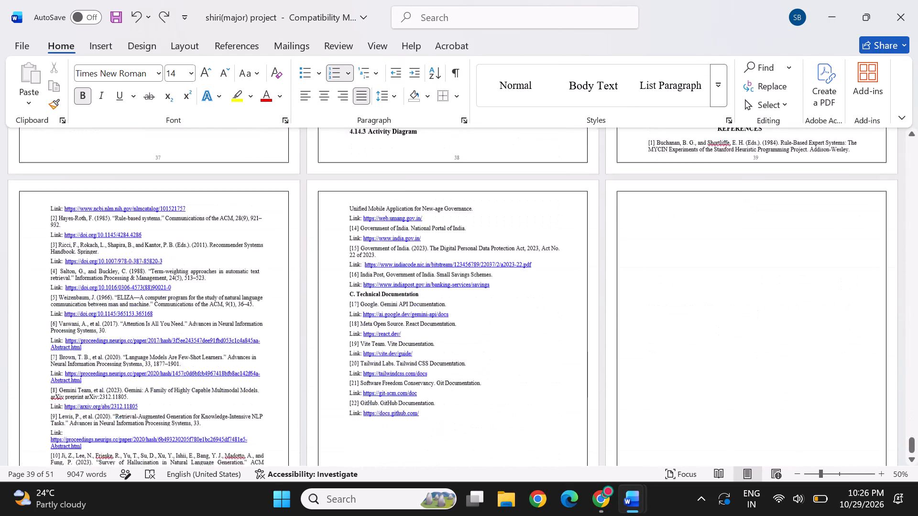
scroll(387, 287, "down", 1)
scroll(387, 287, "up", 3)
scroll(290, 269, "up", 1)
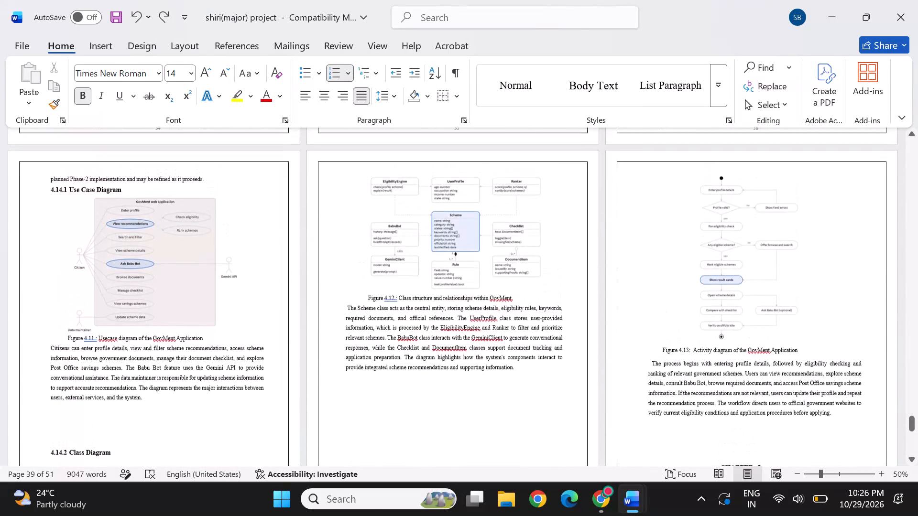
scroll(154, 275, "up", 1)
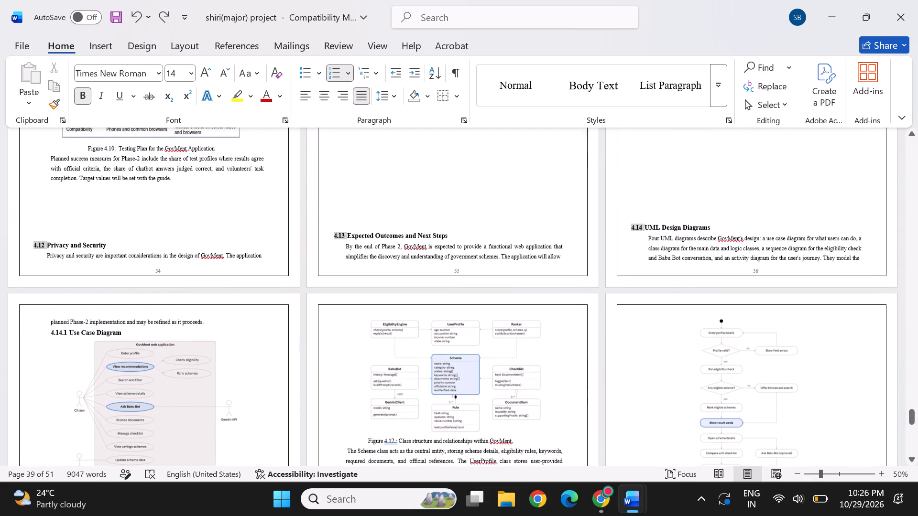
Insert three blank lines above the 4.12 Privacy and Security heading to move it to the next page.
left_click(373, 221)
scroll(373, 221, "up", 1)
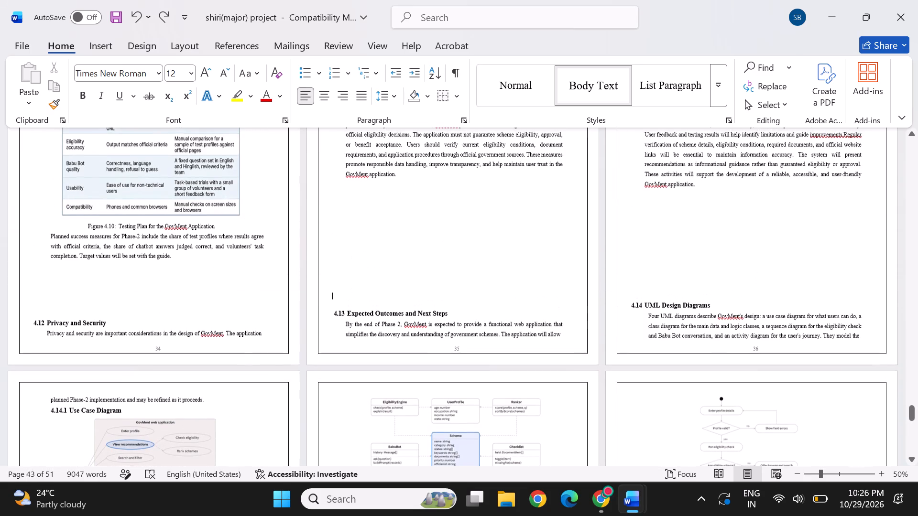
left_click(91, 299)
key("Return")
key("Return")
key("Return")
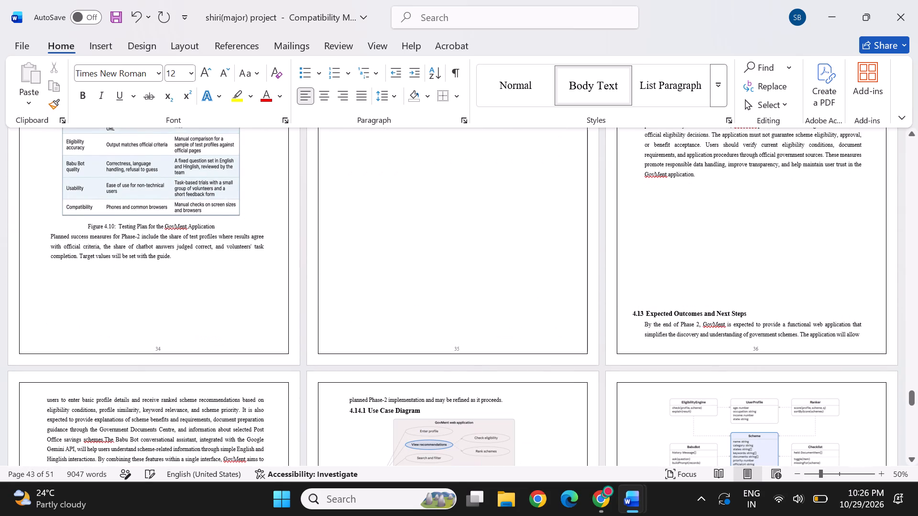
Delete the break after the first line of the 4.12 Privacy and Security text so its remaining text follows on the same page.
scroll(296, 279, "up", 7)
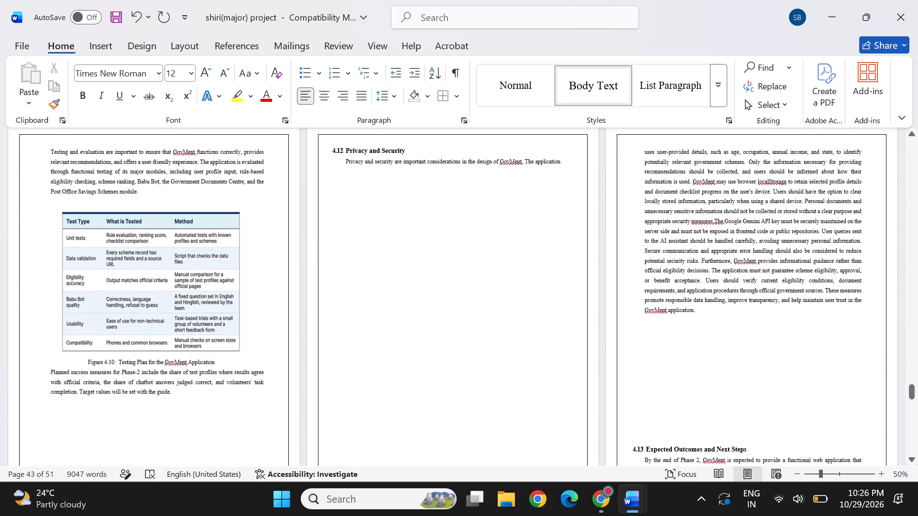
left_click(565, 161)
key("Delete")
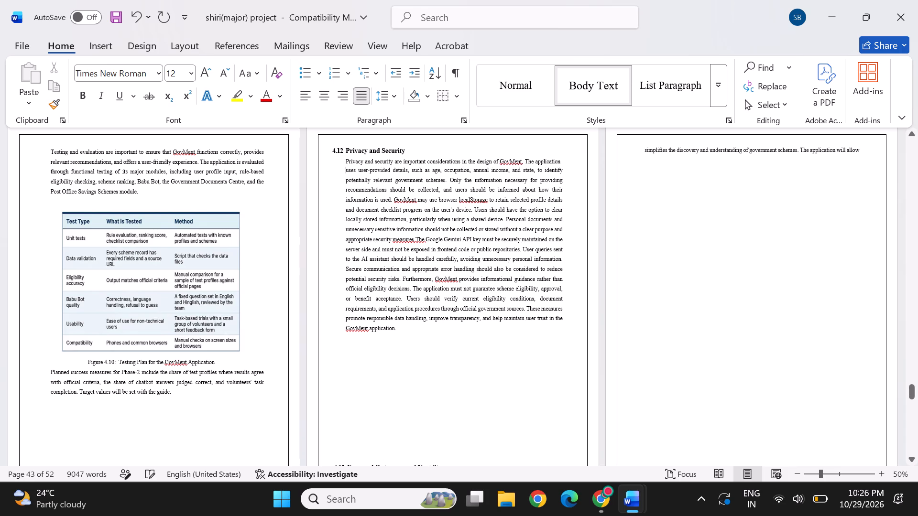
Adjust the blank lines after the 4.12 text to move the 4.13 Expected Outcomes and Next Steps heading to the next page.
left_click(416, 332)
key("Delete")
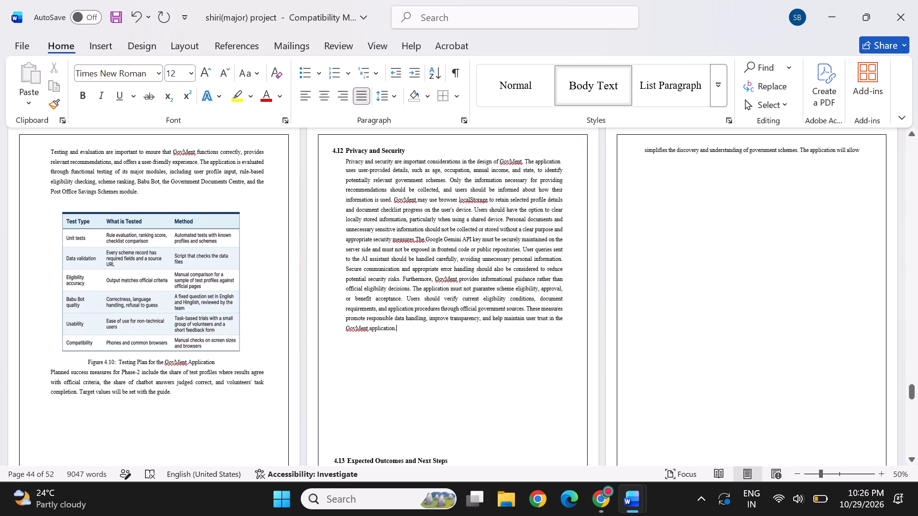
key("Return")
key("Return")
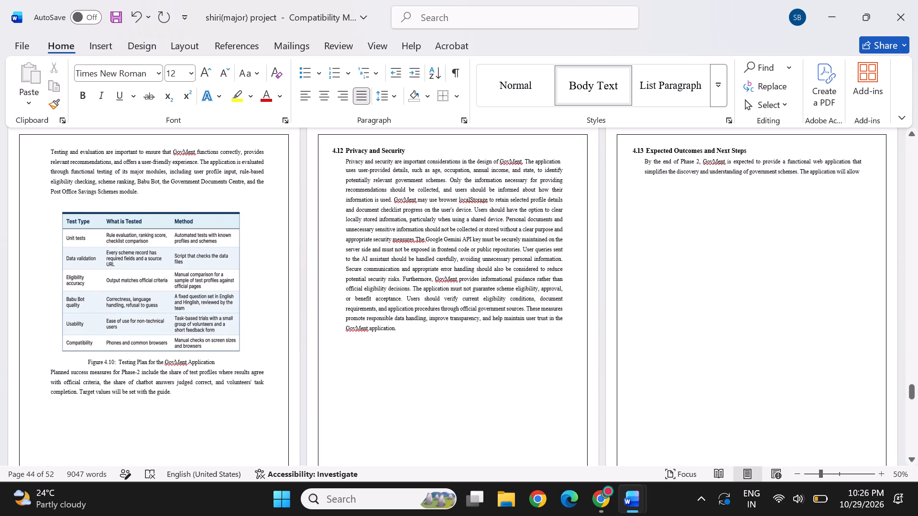
Delete the break after the second line of the 4.13 text so the rest of the section follows on the same page.
left_click(865, 175)
key("Delete")
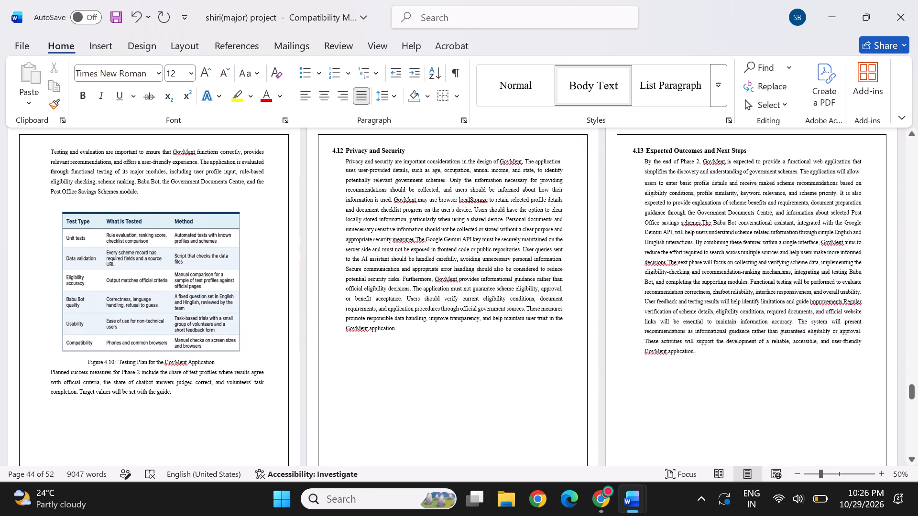
Remove one blank line after the 4.13 text and insert two above the 4.14 UML Design Diagrams heading to move it to the next page.
left_click(725, 351)
key("Delete")
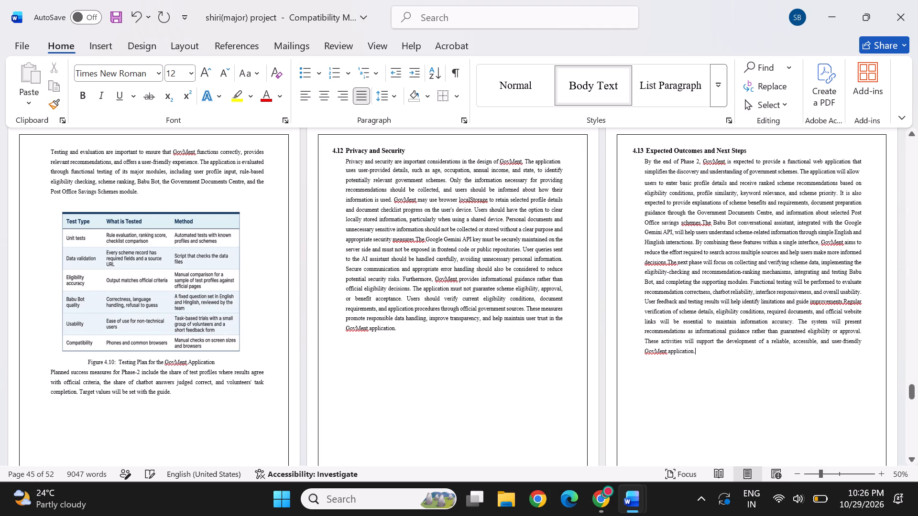
scroll(695, 401, "down", 1)
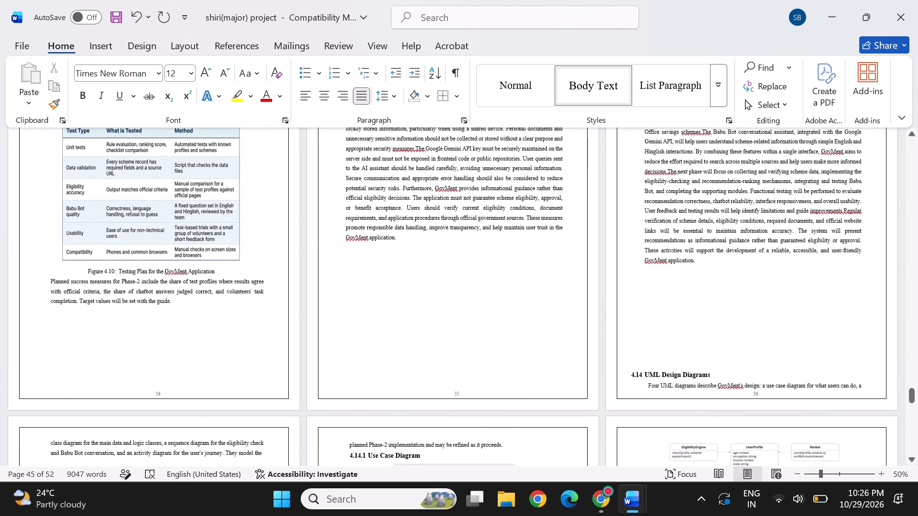
left_click(668, 356)
key("Return")
key("Return")
Delete the break inside the 4.14 introductory paragraph so its last line and the 4.14.1 Use Case Diagram section follow on the same page.
scroll(645, 365, "down", 1)
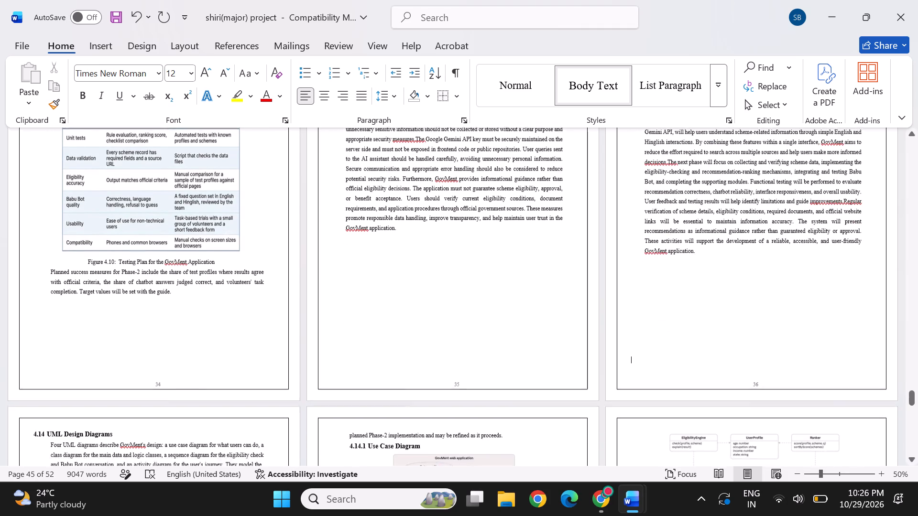
scroll(645, 365, "down", 1)
left_click(272, 315)
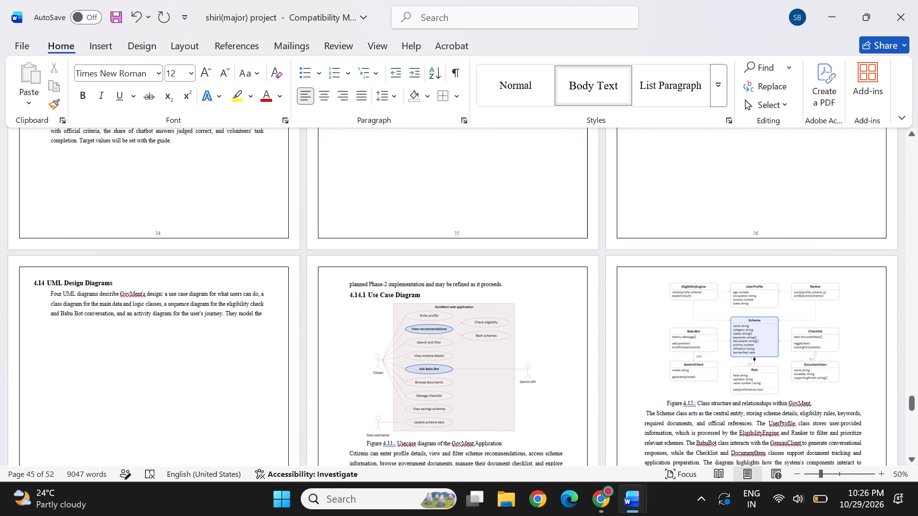
key("Delete")
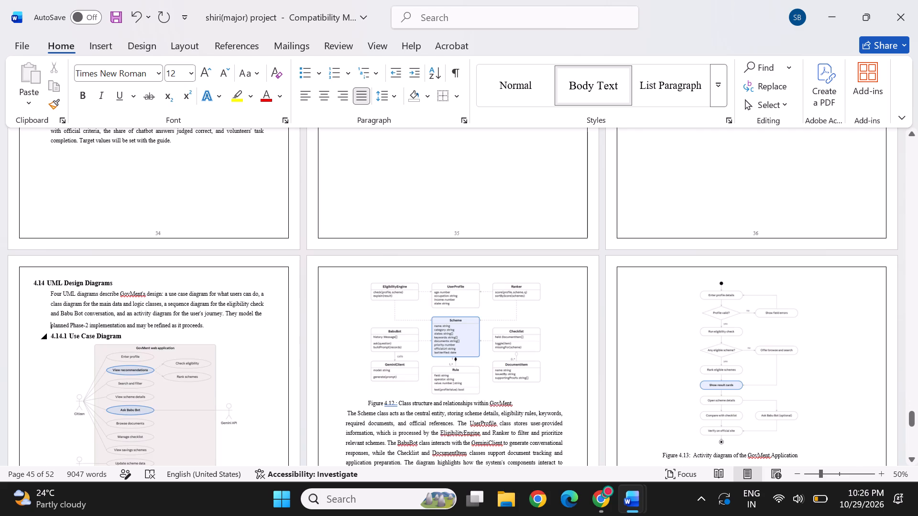
Insert two blank lines above the 4.14.2 Class Diagram heading to move it to the next page.
scroll(128, 355, "down", 5)
left_click(213, 278)
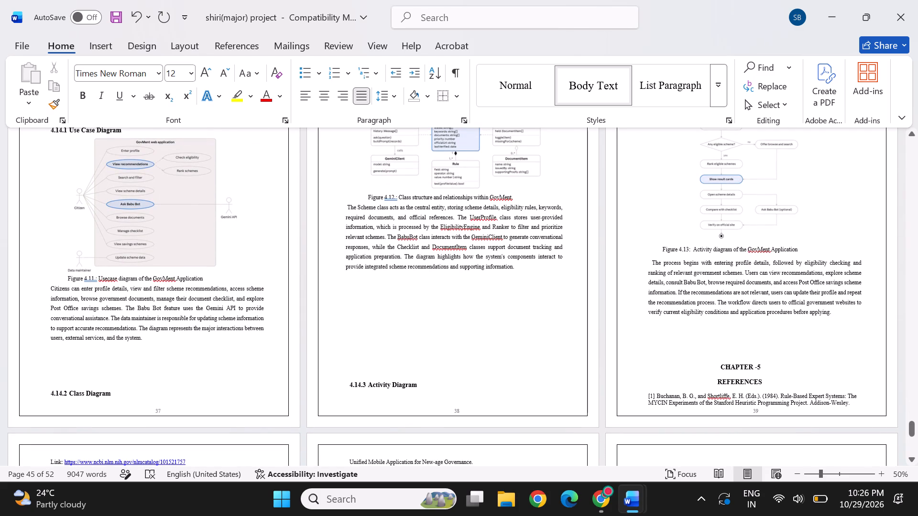
left_click(87, 368)
key("Return")
key("Return")
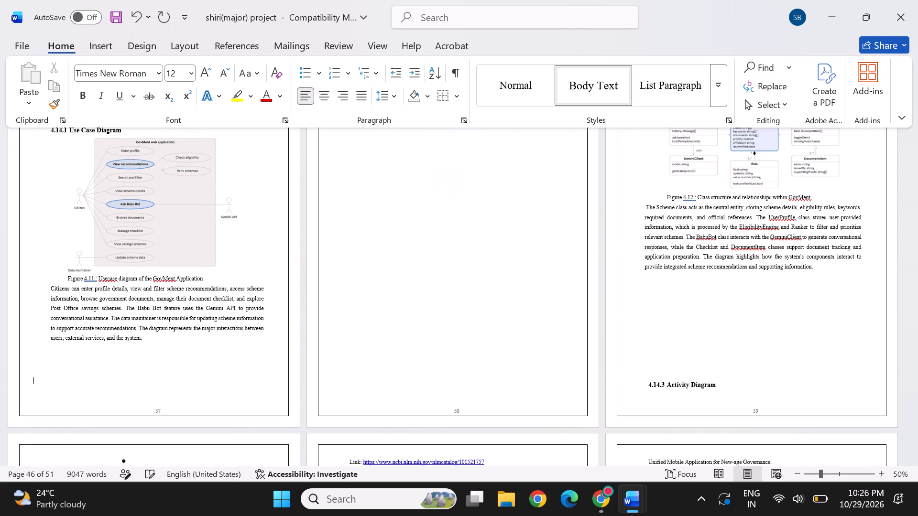
Delete the break after the 4.14.2 Class Diagram heading so the class diagram and its text follow on the heading's page.
scroll(388, 259, "up", 1)
left_click(423, 206)
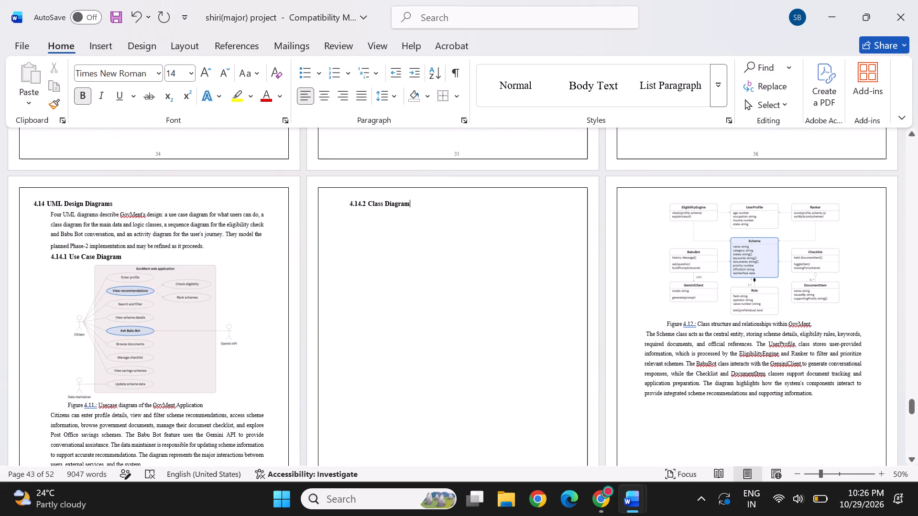
key("Delete")
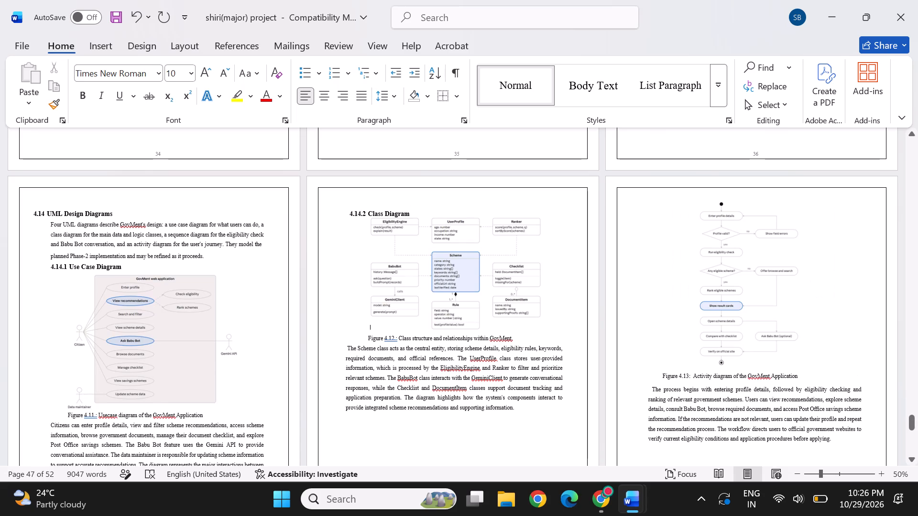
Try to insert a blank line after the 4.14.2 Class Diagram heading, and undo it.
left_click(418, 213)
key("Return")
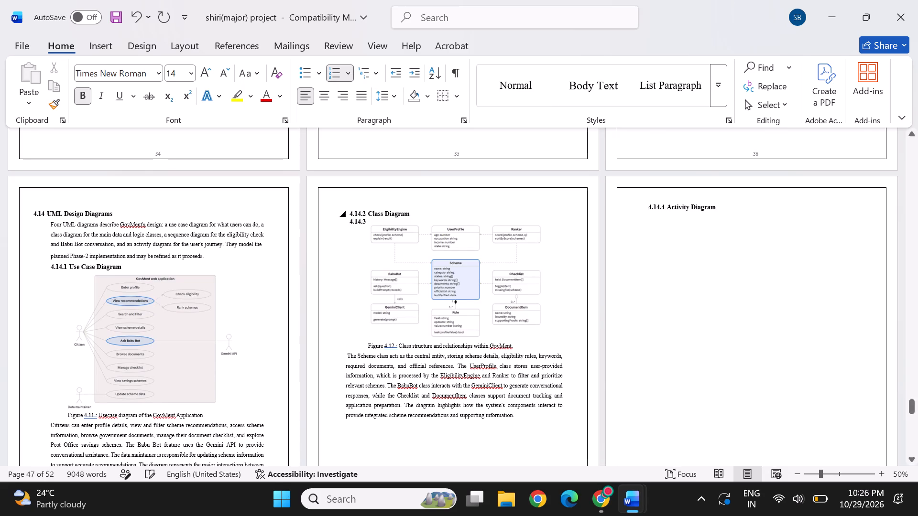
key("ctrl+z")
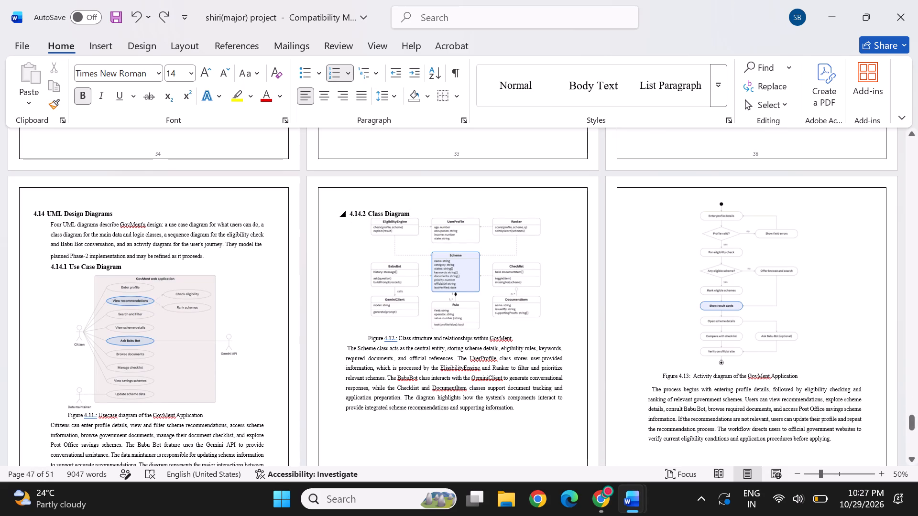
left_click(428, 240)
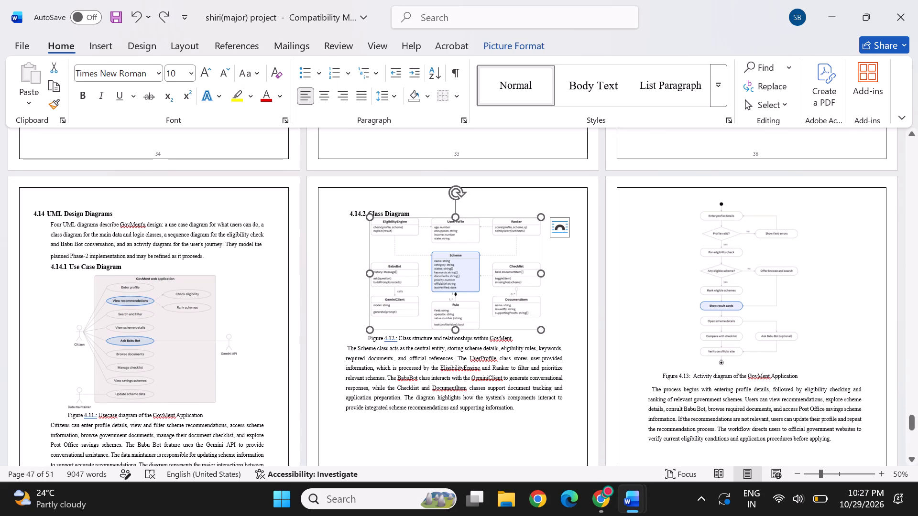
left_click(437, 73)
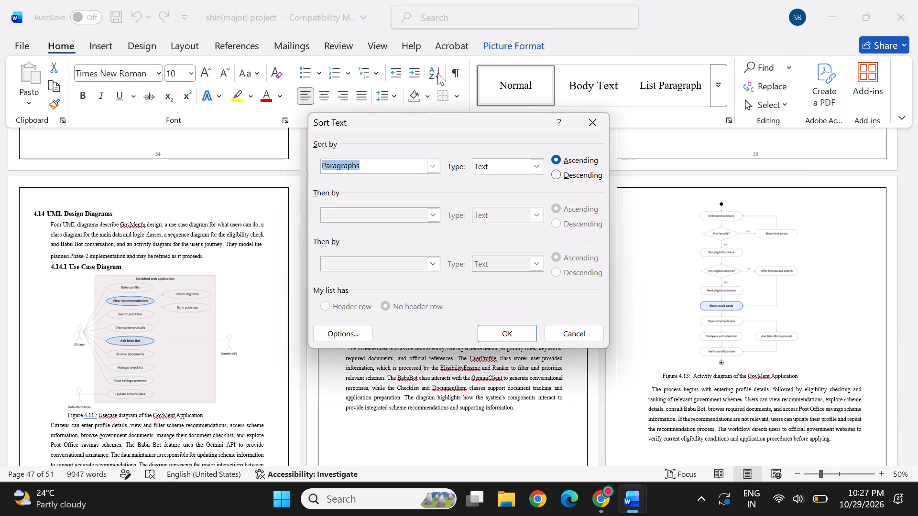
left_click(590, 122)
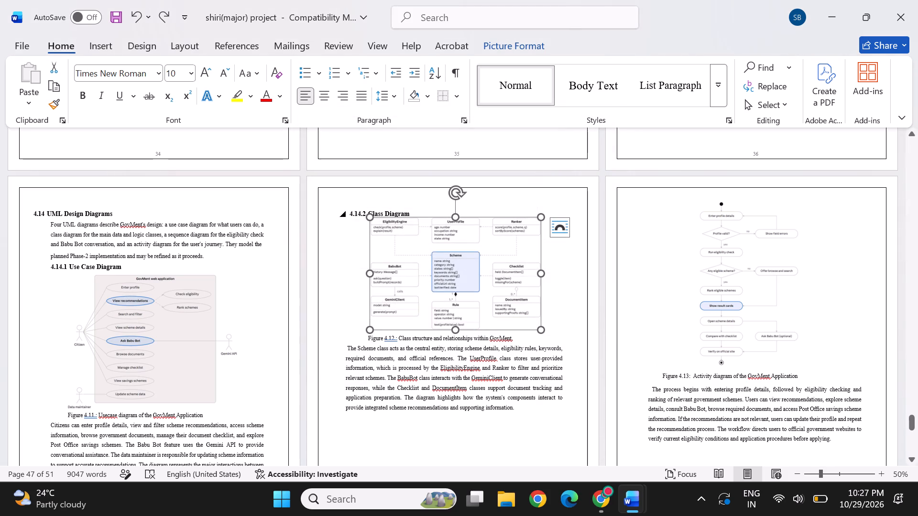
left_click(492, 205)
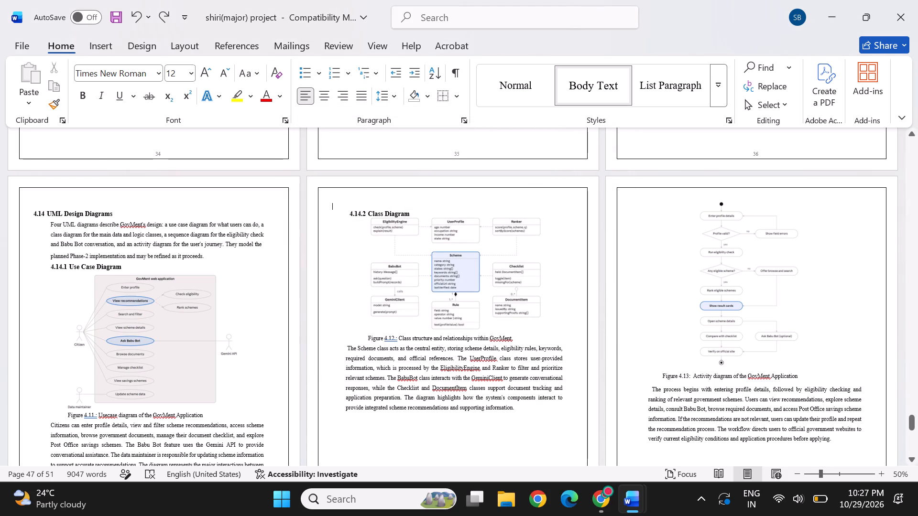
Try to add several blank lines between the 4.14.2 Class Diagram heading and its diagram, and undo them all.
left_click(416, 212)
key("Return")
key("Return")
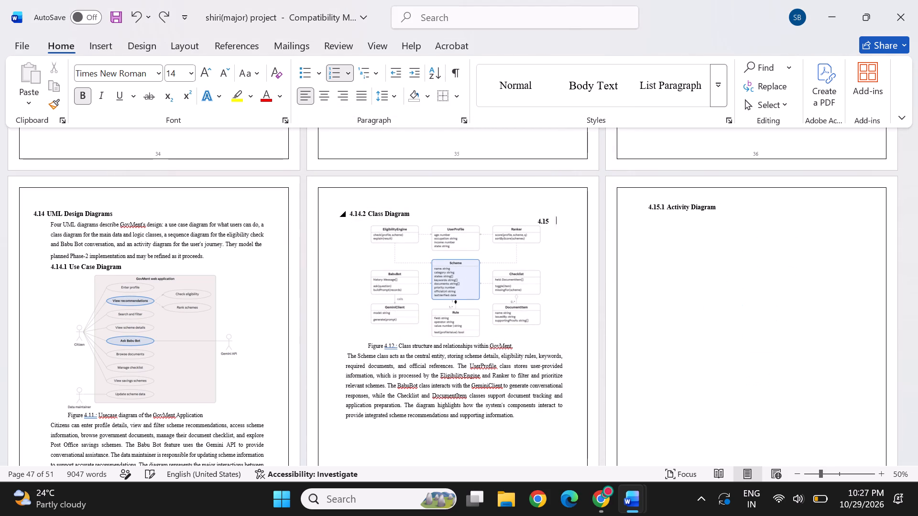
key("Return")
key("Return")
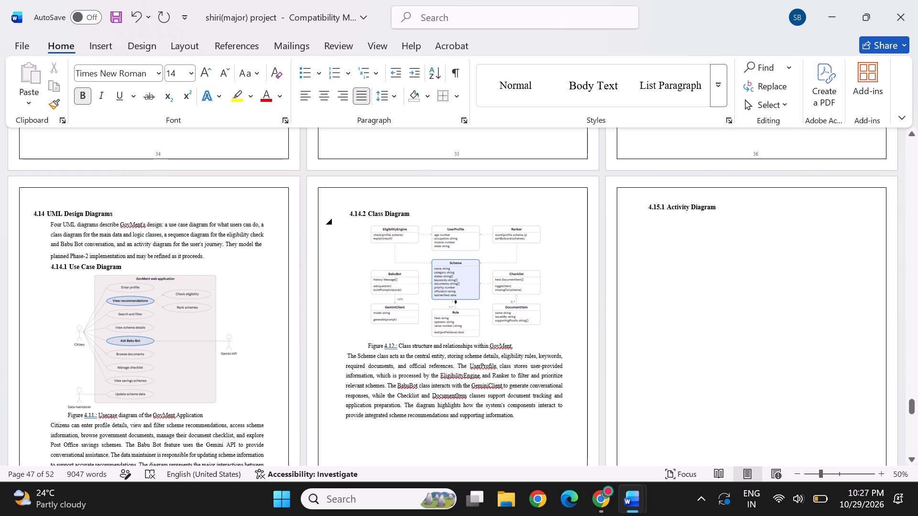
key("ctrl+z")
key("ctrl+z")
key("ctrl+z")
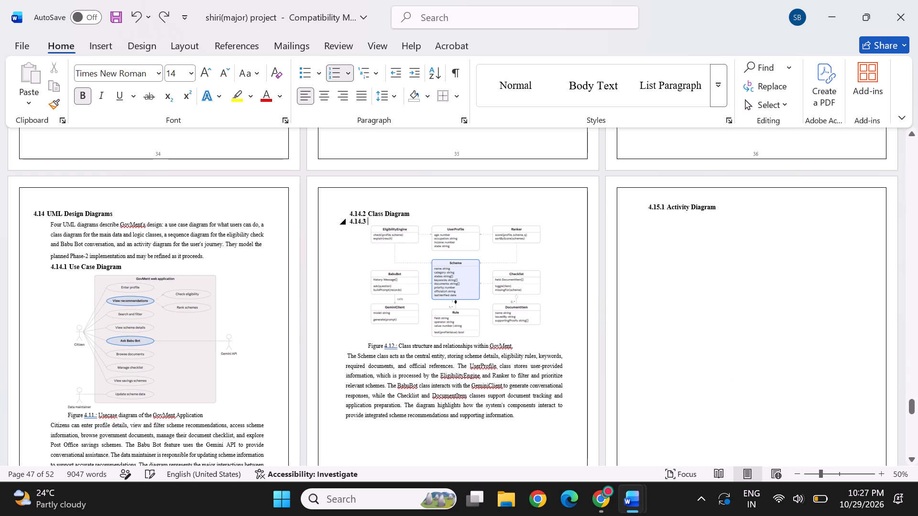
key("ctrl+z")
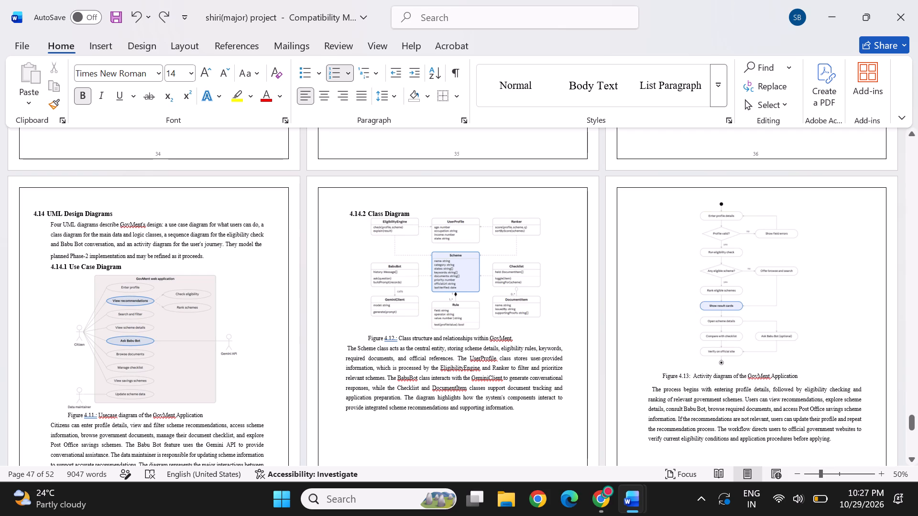
Insert a blank line above the 4.14.3 Activity Diagram heading to move it to the next page.
scroll(494, 343, "down", 1)
left_click(346, 373)
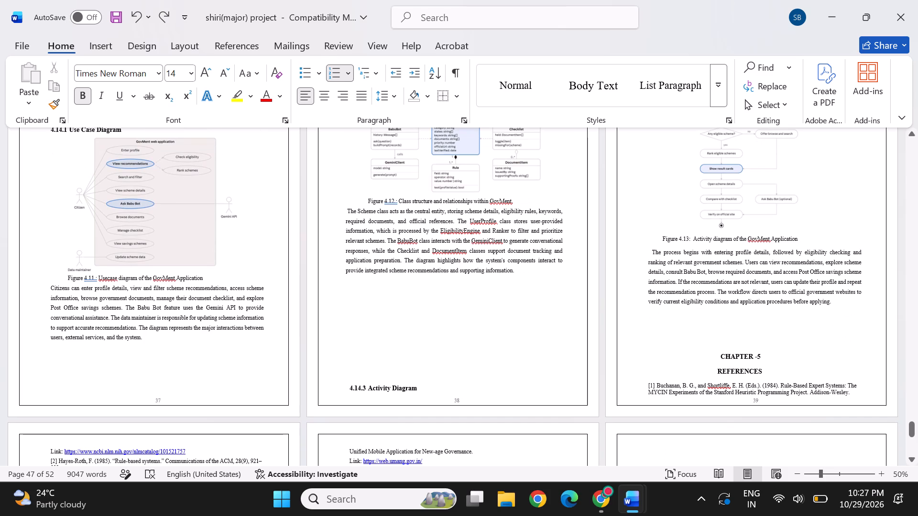
key("Return")
key("Return")
key("ctrl+z")
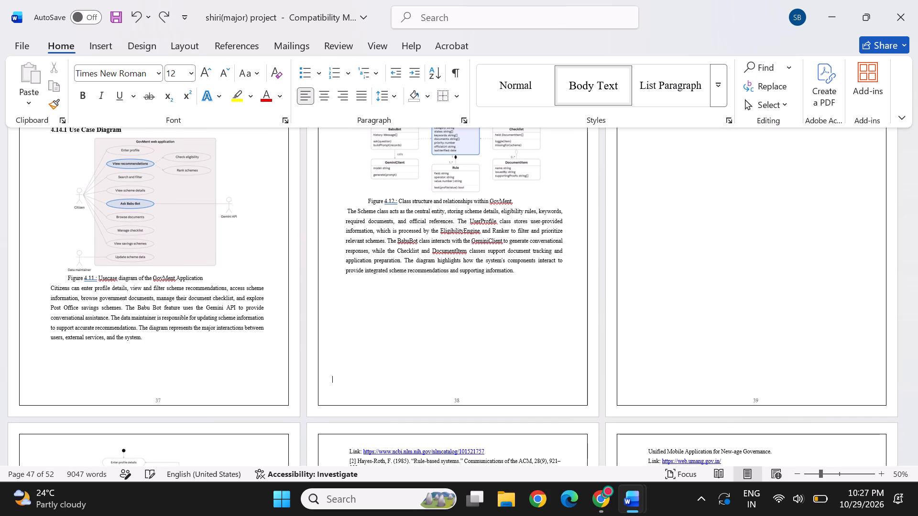
scroll(484, 366, "up", 1)
scroll(680, 247, "up", 1)
Delete the break after the 4.14.3 Activity Diagram heading so the diagram follows directly beneath it.
left_click(742, 216)
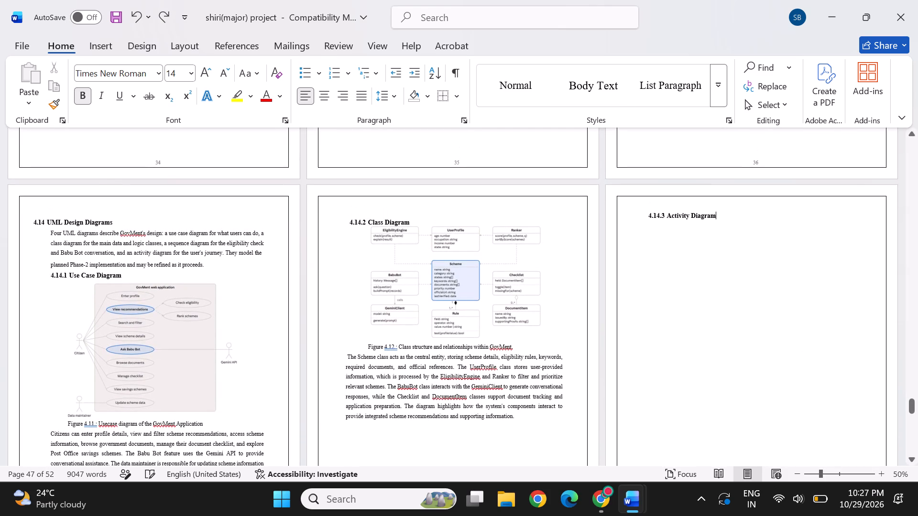
key("Delete")
Insert another blank line above the 4.14.3 Activity Diagram heading to push it onto the page with its diagram.
scroll(696, 244, "down", 1)
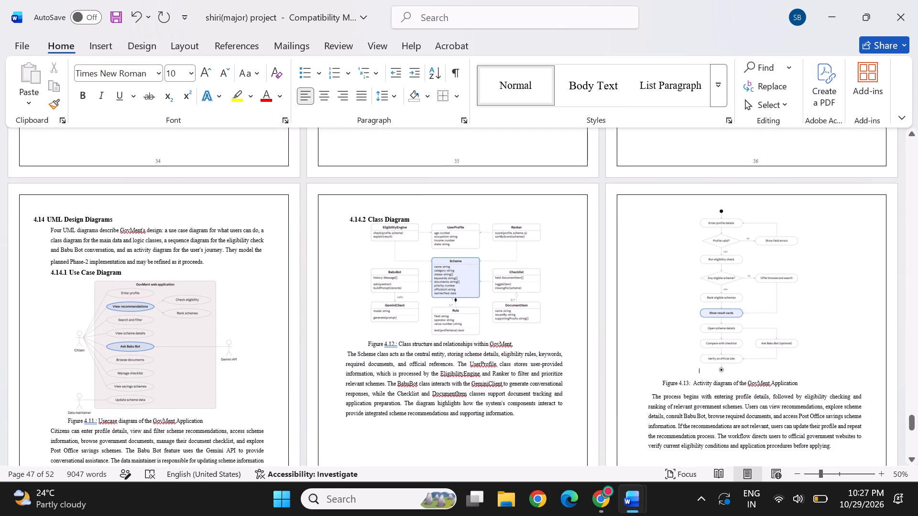
scroll(559, 382, "down", 1)
left_click(427, 381)
key("Return")
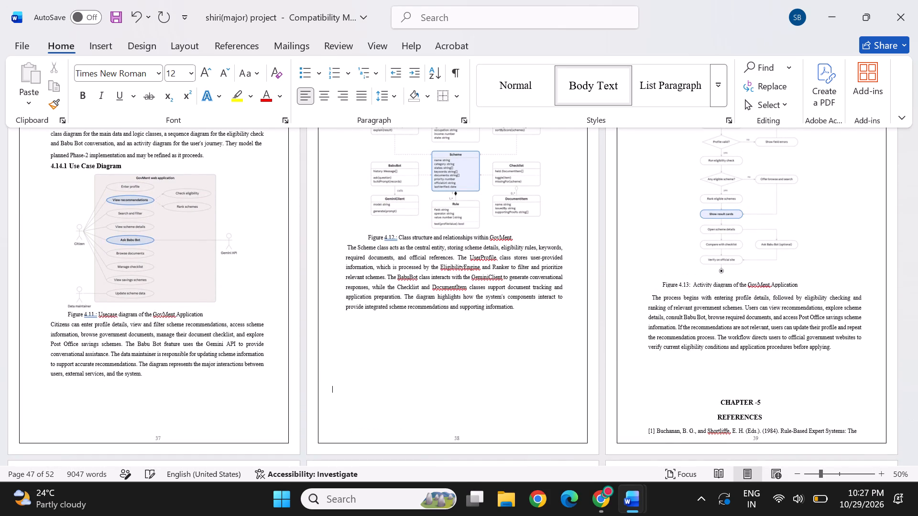
scroll(564, 333, "up", 1)
scroll(704, 310, "down", 1)
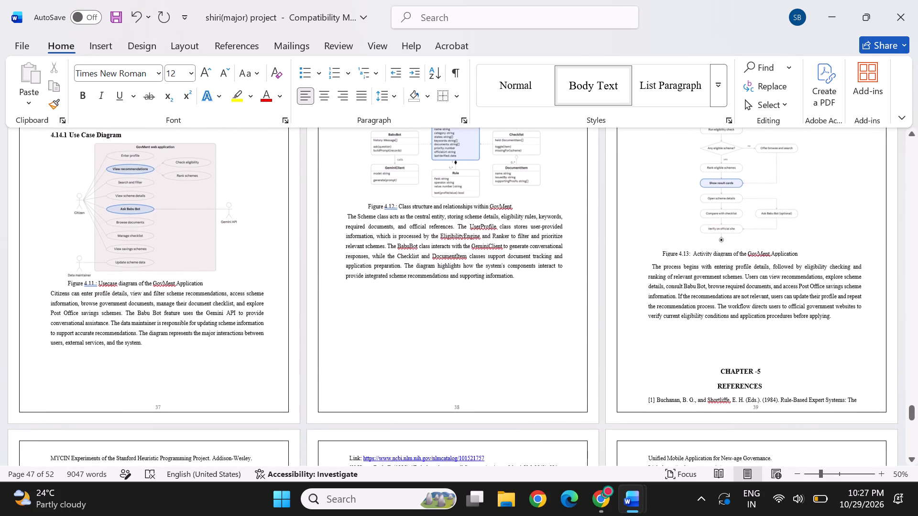
Insert five blank lines after the activity diagram's description so Chapter 5 References starts on the next page.
left_click(737, 354)
key("Return")
key("Return")
key("Return")
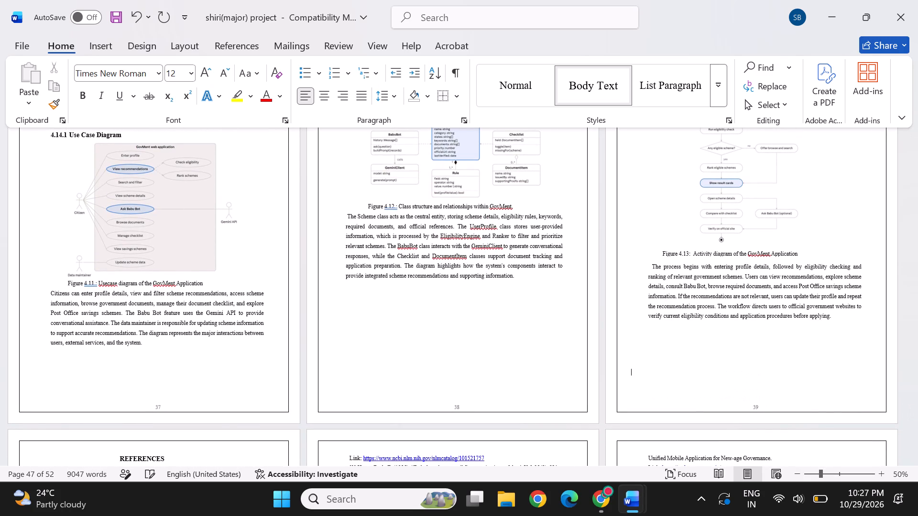
key("Return")
key("Return")
scroll(737, 354, "down", 1)
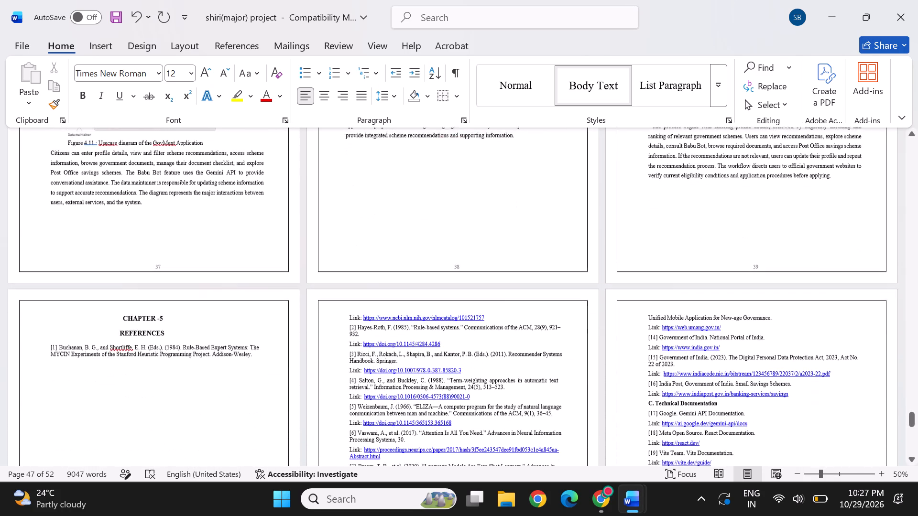
Delete the break after reference [1] so its link and the following references continue on the Chapter 5 page.
left_click(261, 352)
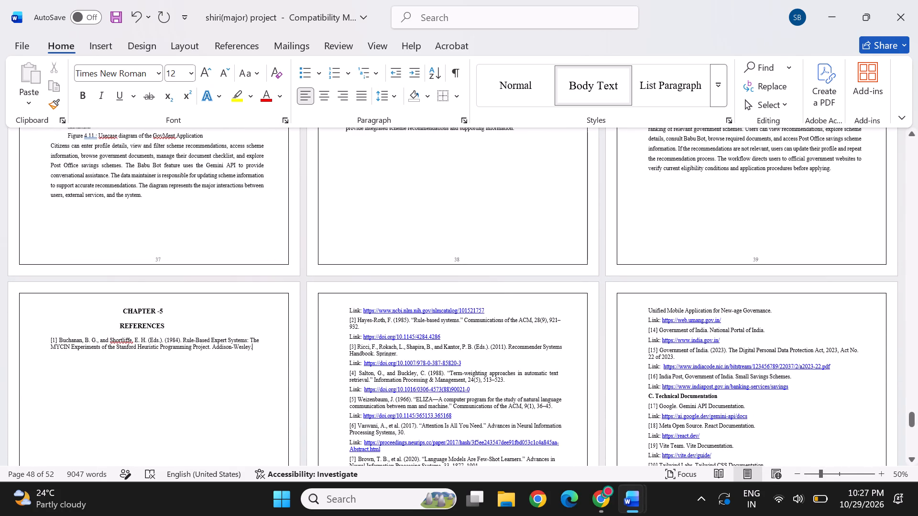
key("Delete")
scroll(308, 378, "down", 1)
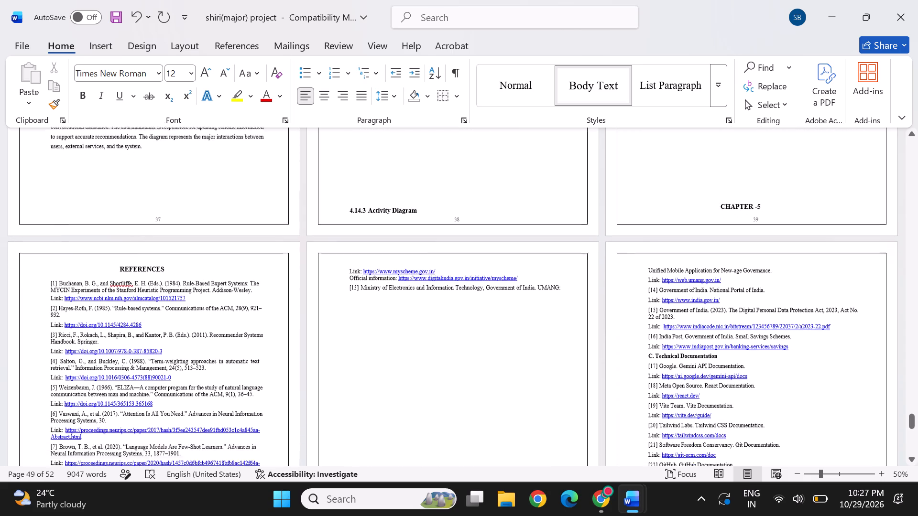
Insert a blank line above the 4.14.3 Activity Diagram heading to move it back to the next page.
left_click(359, 190)
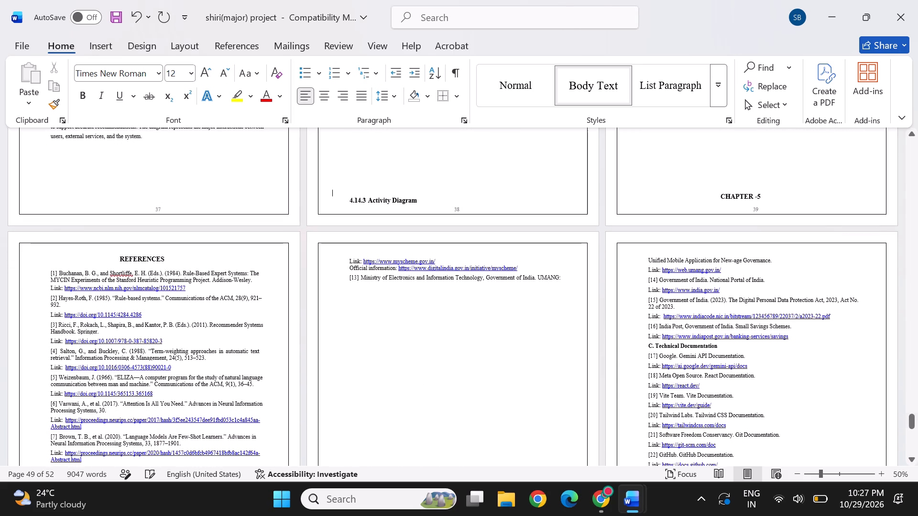
key("Return")
scroll(362, 296, "down", 1)
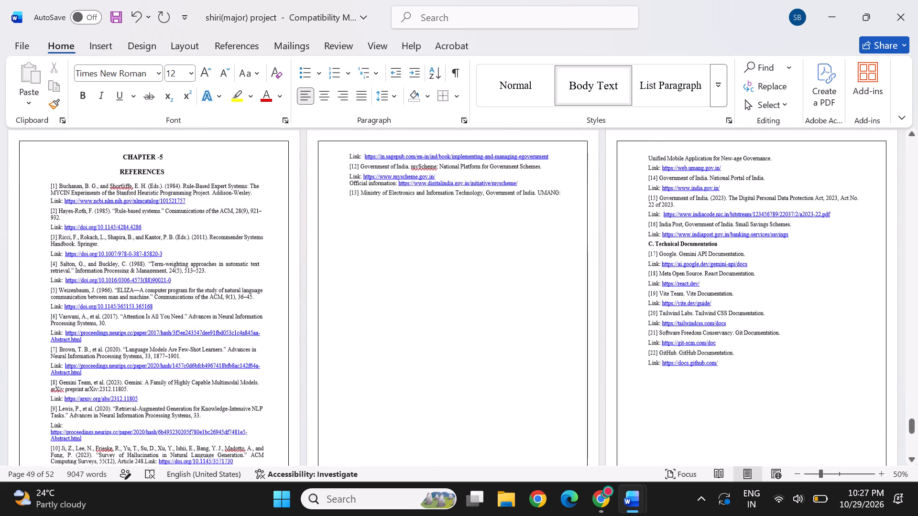
Delete the break within reference [13] so the remaining references continue on the same page.
scroll(220, 363, "down", 1)
scroll(294, 247, "up", 2)
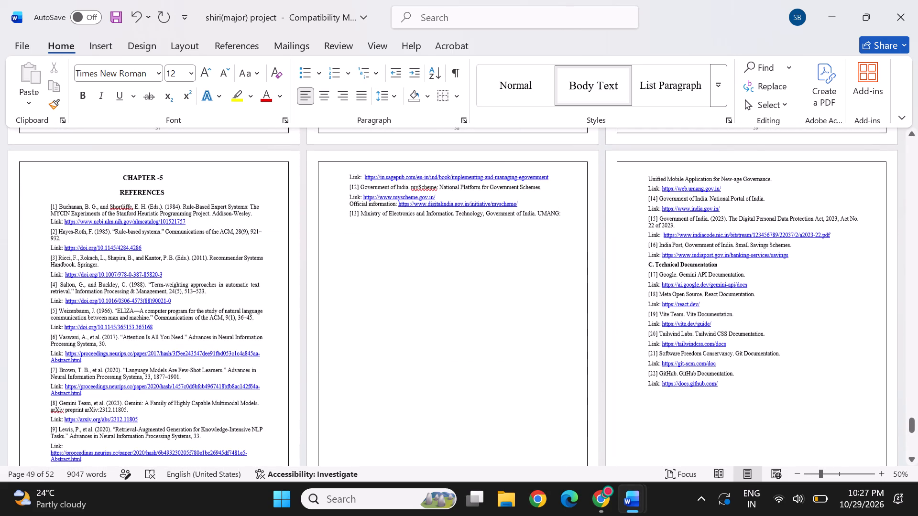
left_click(567, 219)
key("Delete")
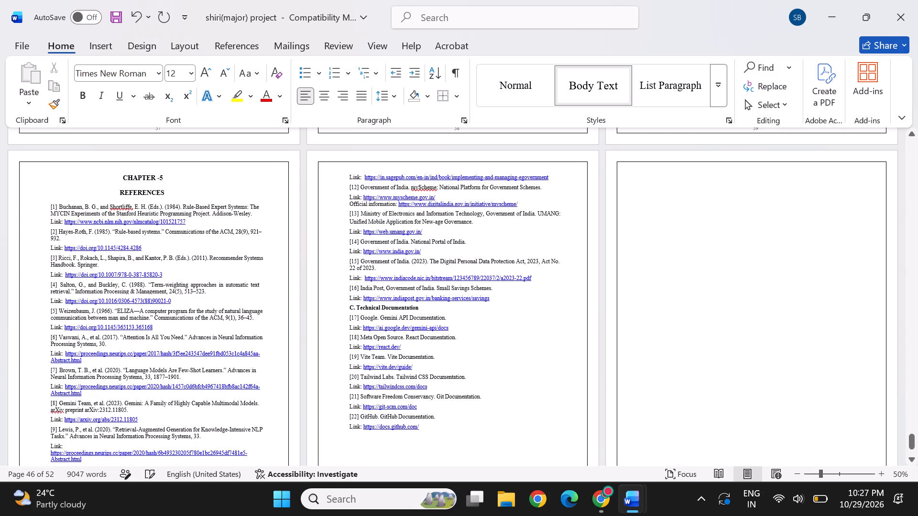
scroll(492, 336, "down", 2)
scroll(492, 336, "up", 2)
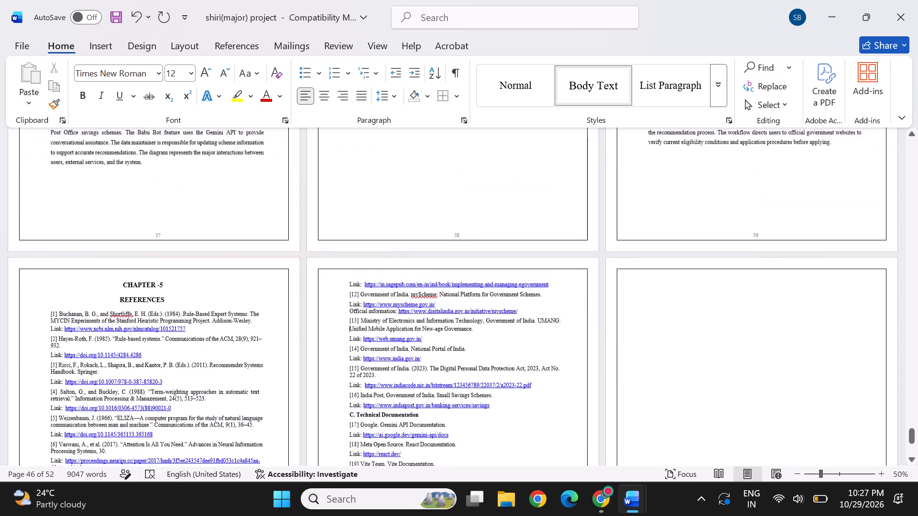
scroll(404, 298, "up", 2)
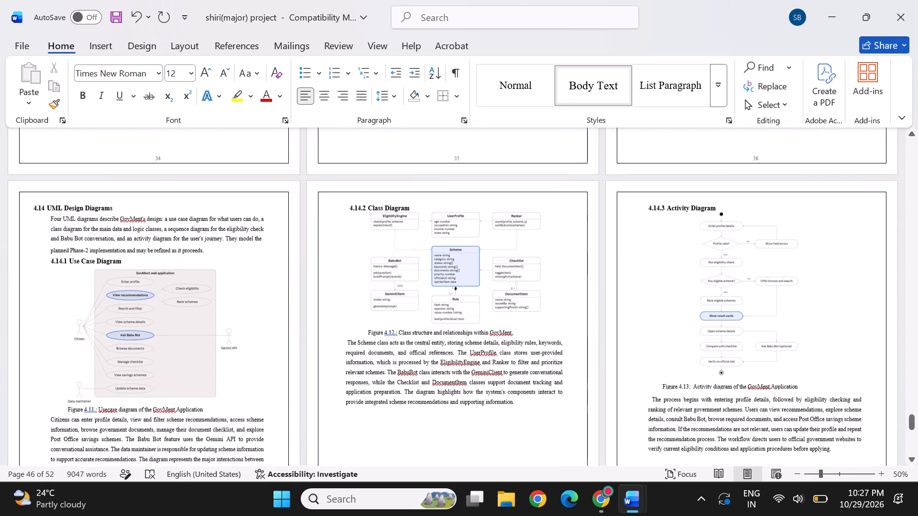
Insert a blank line between the activity diagram and its Figure 4.13 caption.
left_click(724, 213)
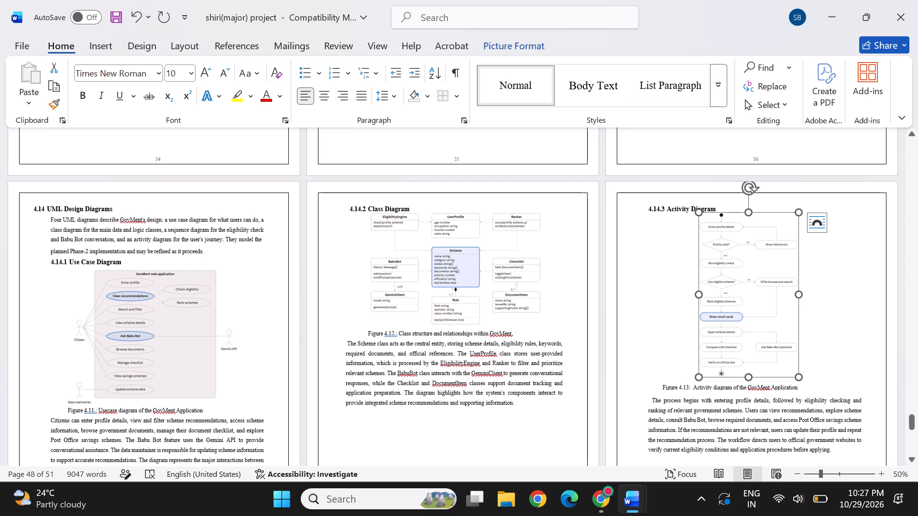
left_click(658, 388)
key("Return")
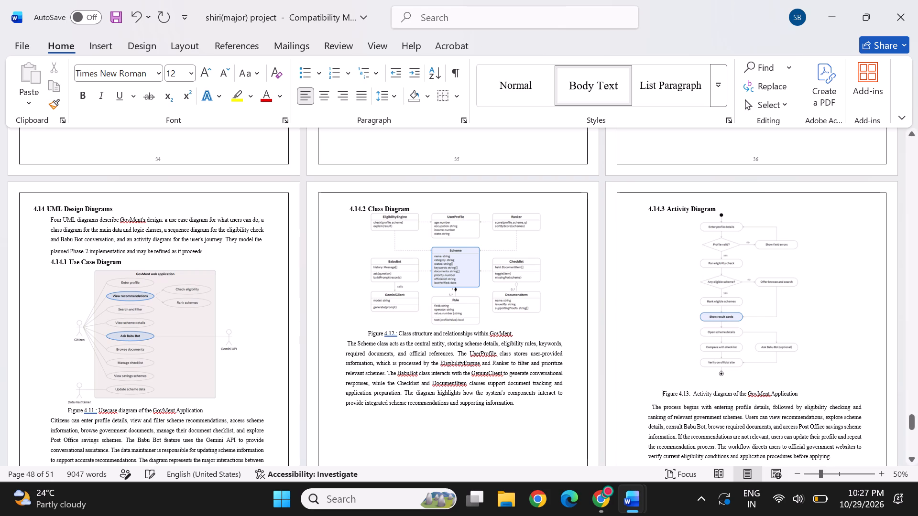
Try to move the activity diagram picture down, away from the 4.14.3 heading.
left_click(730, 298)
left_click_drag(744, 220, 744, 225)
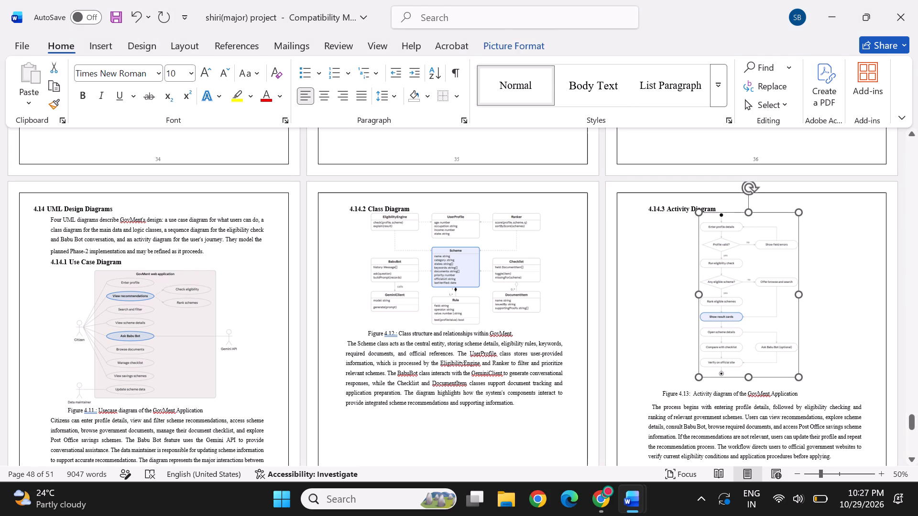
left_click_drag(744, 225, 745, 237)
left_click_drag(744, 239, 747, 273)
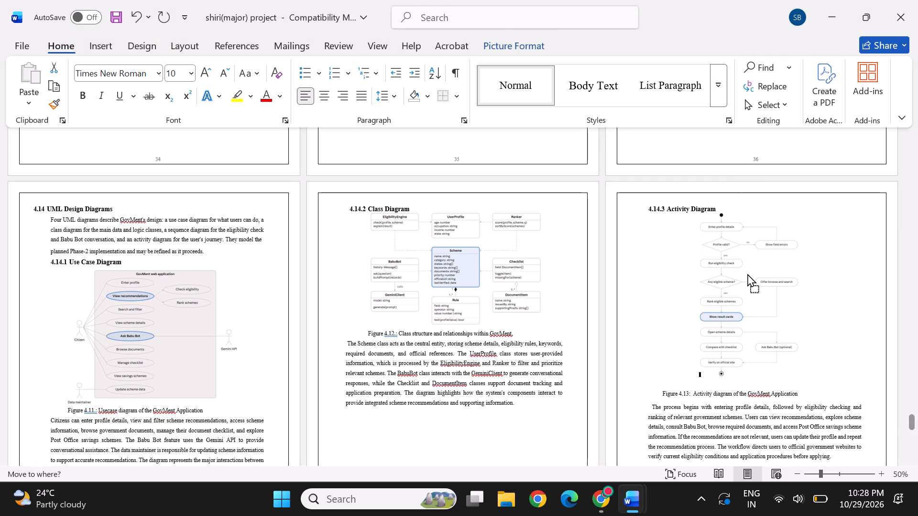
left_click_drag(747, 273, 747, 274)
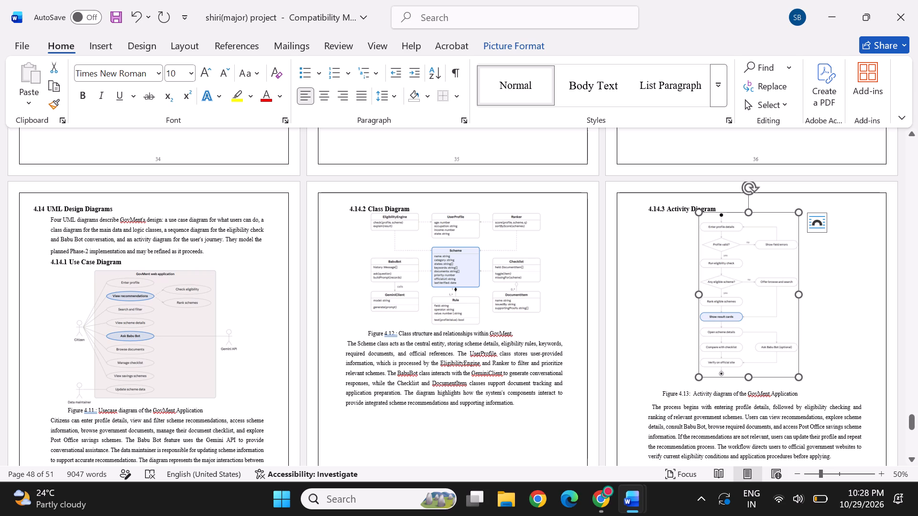
Copy and delete the activity diagram, insert a blank line below the 4.14.3 heading, and paste the diagram back there.
left_click(715, 321)
key("ctrl+c")
key("Delete")
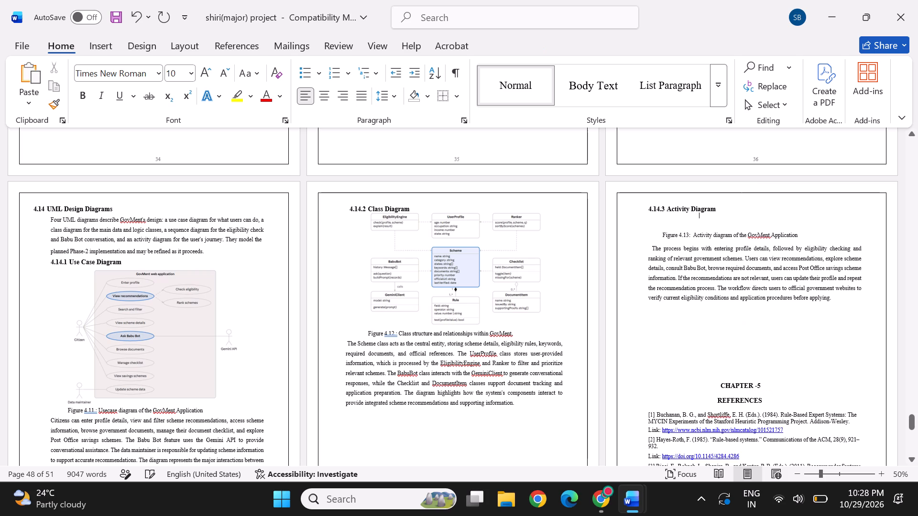
key("Return")
key("ctrl+v")
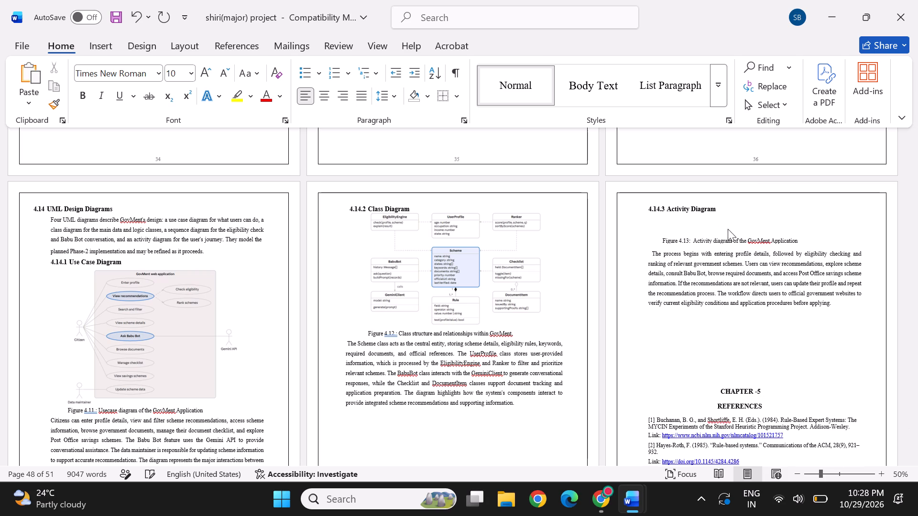
scroll(745, 312, "down", 1)
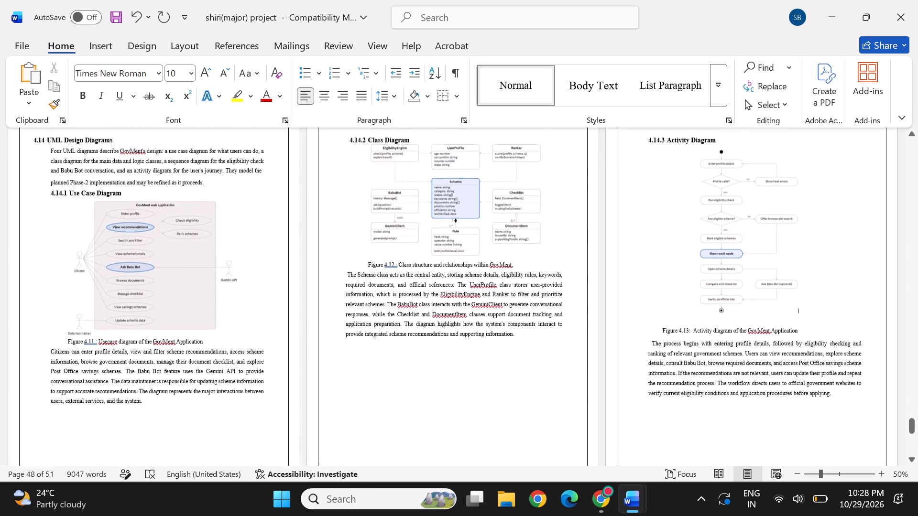
scroll(745, 312, "down", 1)
scroll(684, 392, "up", 1)
scroll(460, 236, "up", 1)
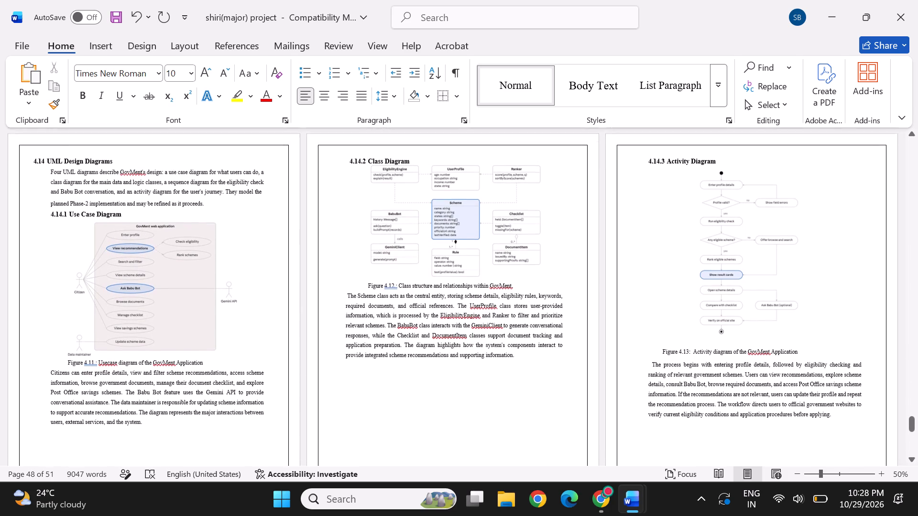
Copy and delete the class diagram, insert two blank lines below the 4.14.2 heading, and paste the diagram back there.
scroll(460, 236, "up", 1)
left_click(439, 241)
key("ctrl+c")
key("Delete")
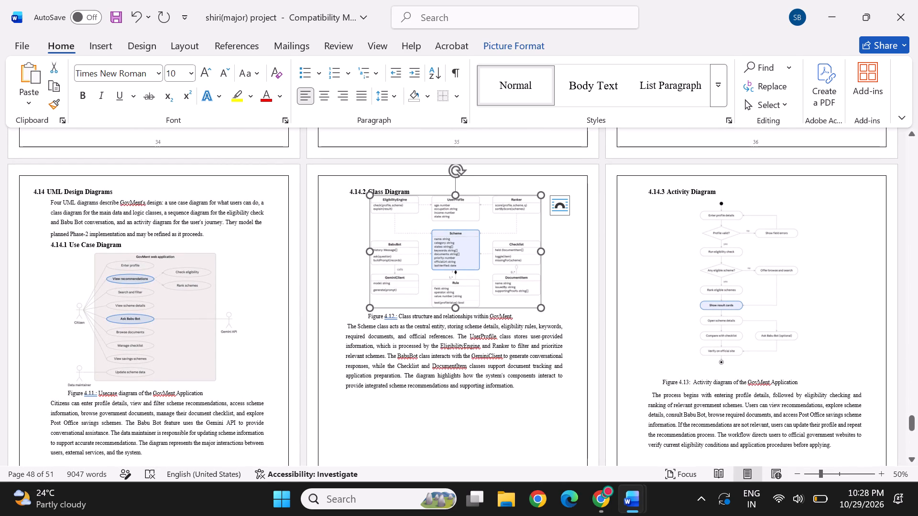
key("Return")
key("Return")
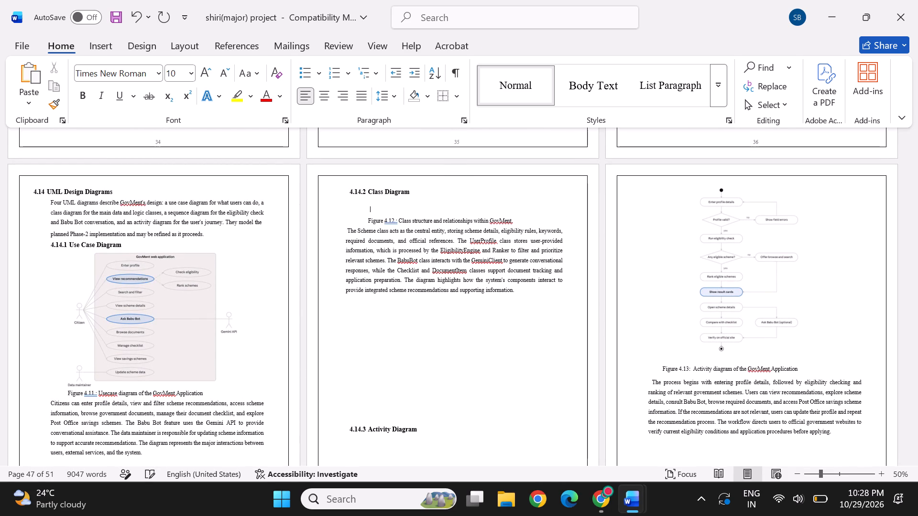
key("ctrl+v")
scroll(450, 341, "down", 1)
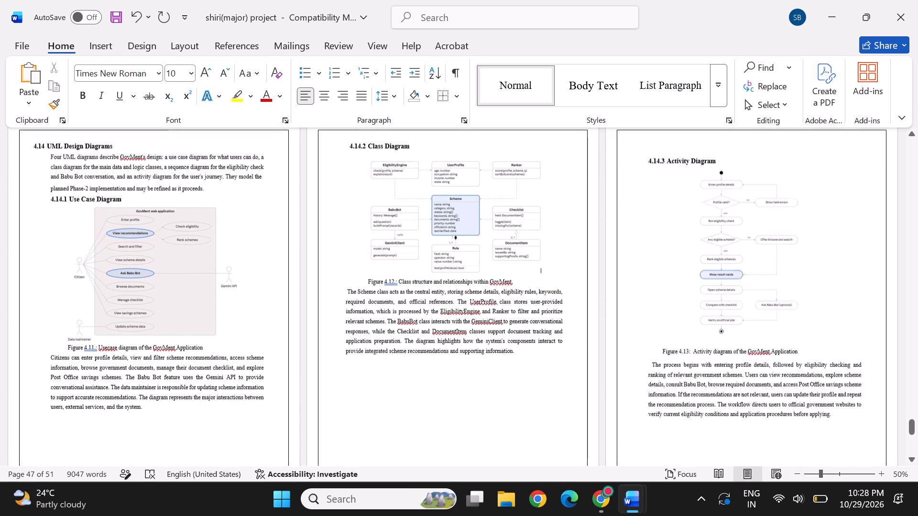
Delete the extra blank space above the 4.14.3 Activity Diagram heading so it starts at the page top.
scroll(450, 341, "down", 1)
scroll(492, 306, "up", 1)
left_click(656, 143)
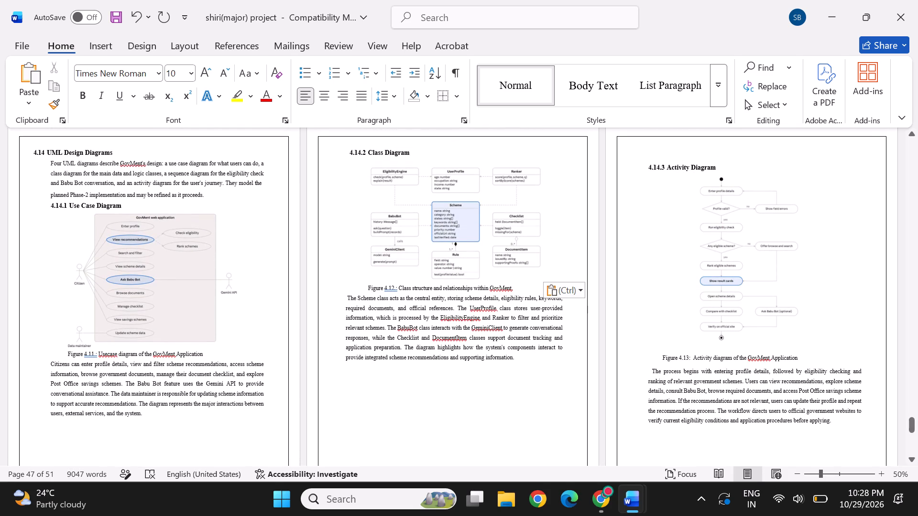
key("Delete")
key("Delete")
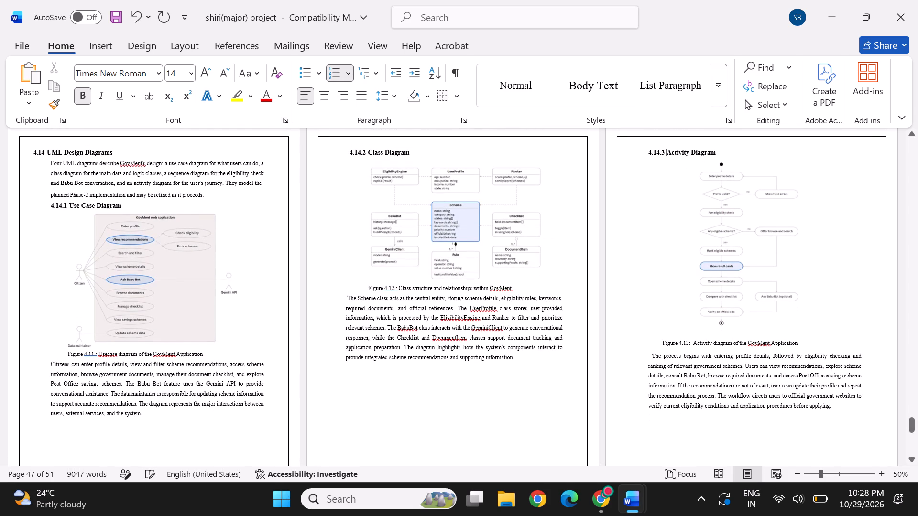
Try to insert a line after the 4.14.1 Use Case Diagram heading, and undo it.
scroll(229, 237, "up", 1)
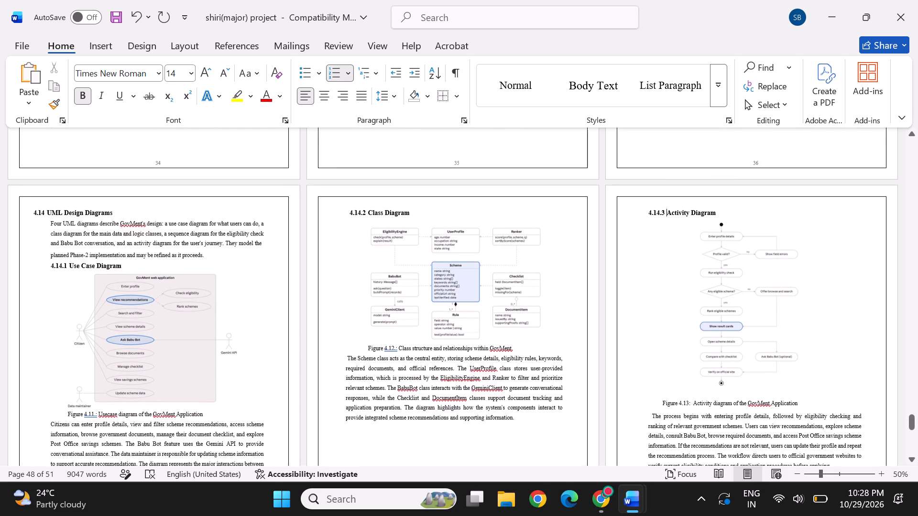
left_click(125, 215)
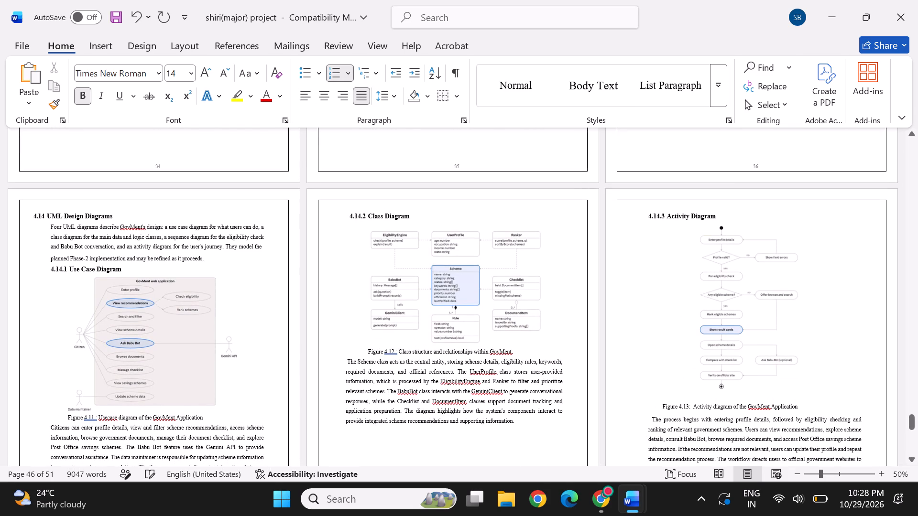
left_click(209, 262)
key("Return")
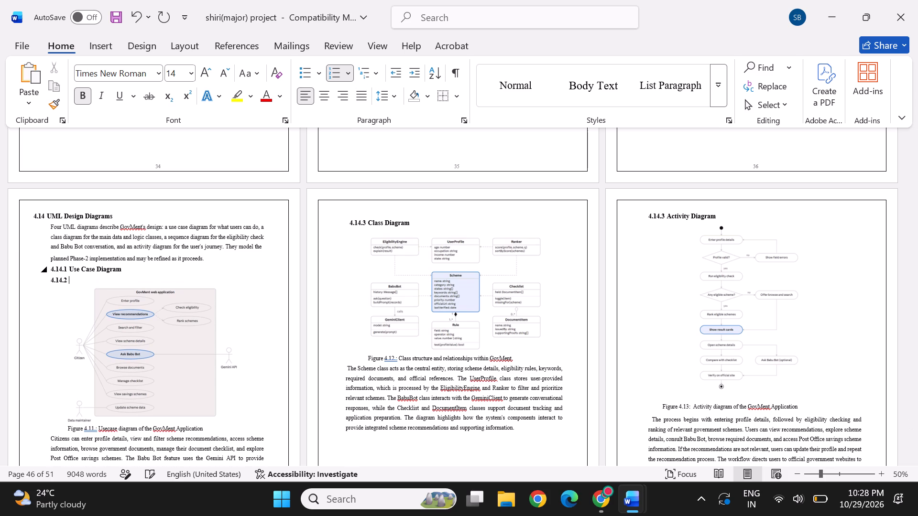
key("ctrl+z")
Insert a blank line between the UML Design Diagrams introduction and the 4.14.1 Use Case Diagram heading.
left_click(222, 259)
key("Return")
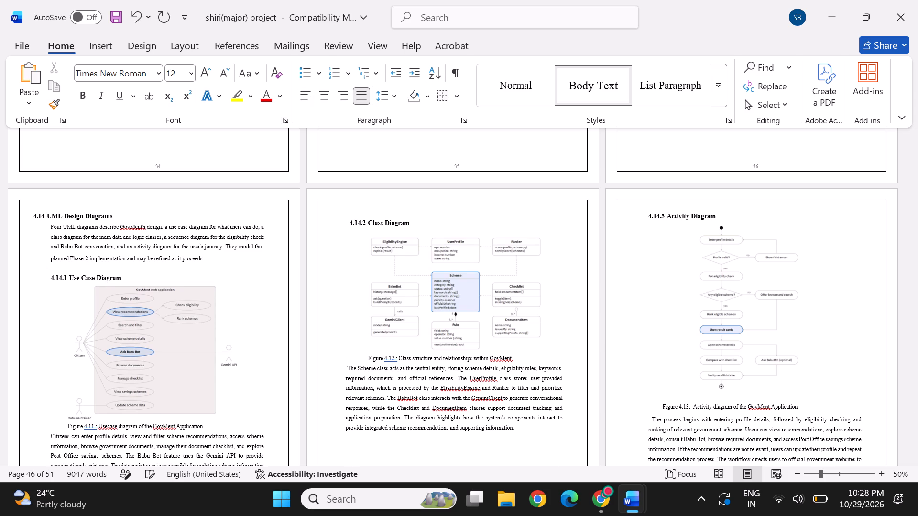
Indent the Figure 4.11 use case diagram caption by four spaces.
scroll(127, 315, "down", 1)
scroll(159, 267, "down", 1)
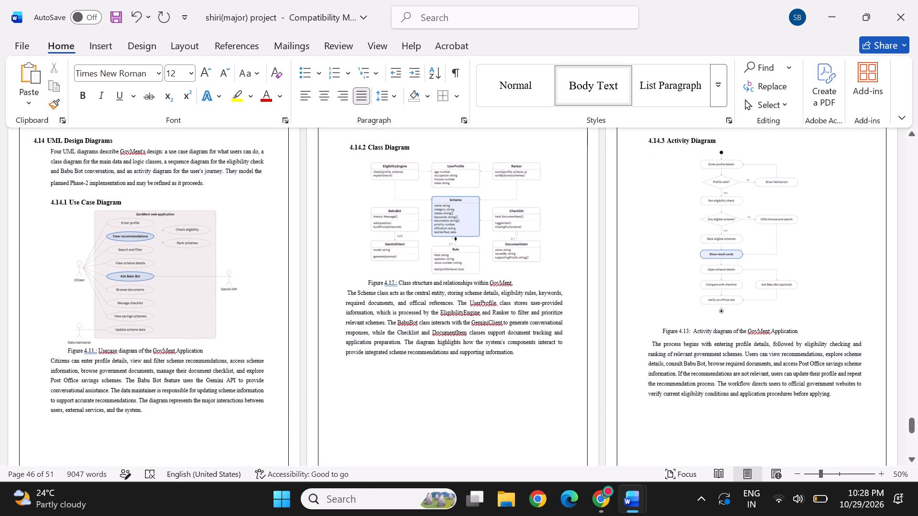
scroll(198, 272, "down", 2)
left_click(61, 300)
key("space")
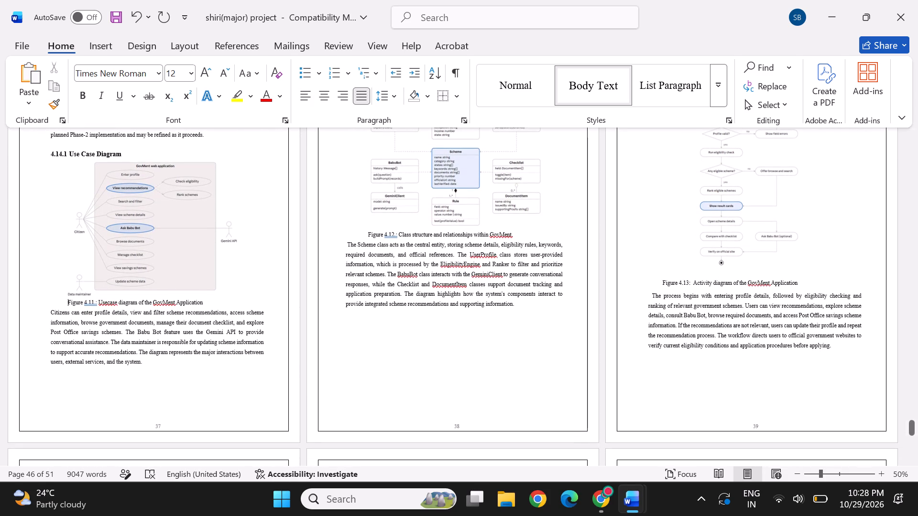
key("space")
key("space")
key("space")
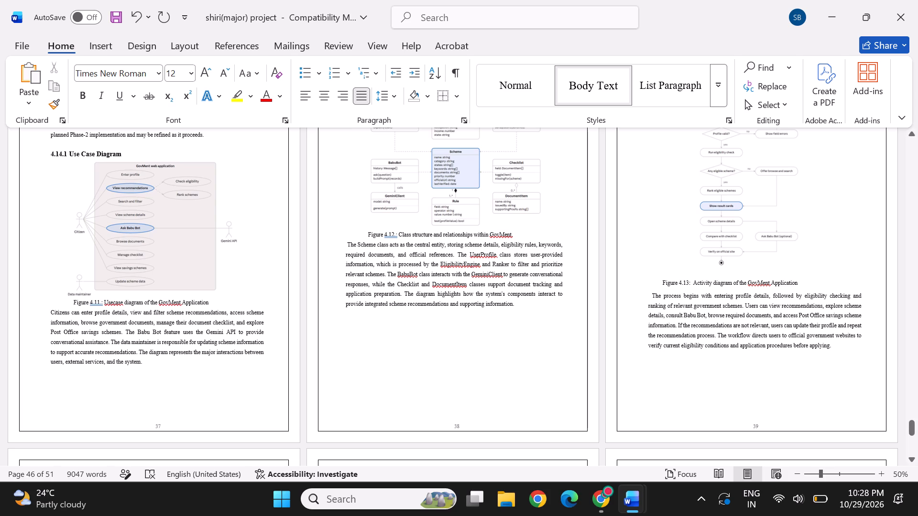
Insert a blank line before the 4.11 Testing and Evaluation Plan heading so it moves to the next page's top.
scroll(349, 359, "down", 1)
scroll(267, 395, "down", 3)
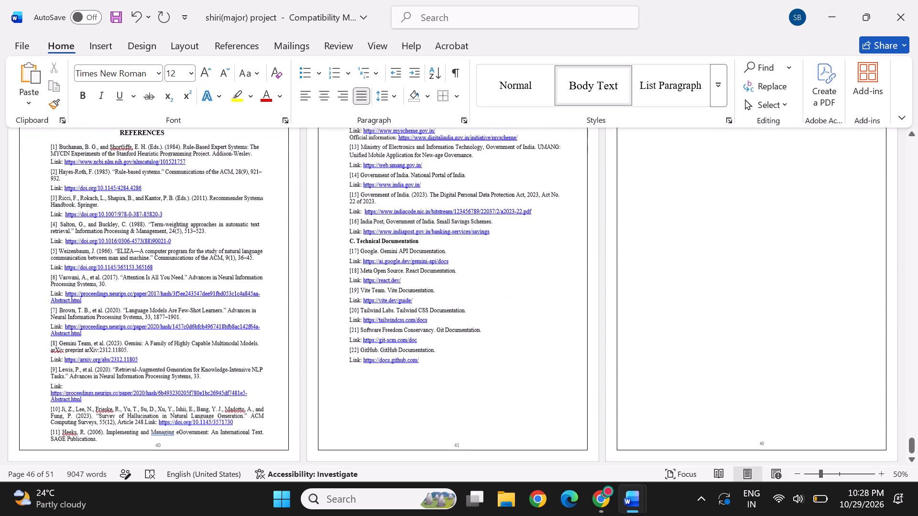
scroll(390, 385, "down", 1)
scroll(477, 361, "up", 4)
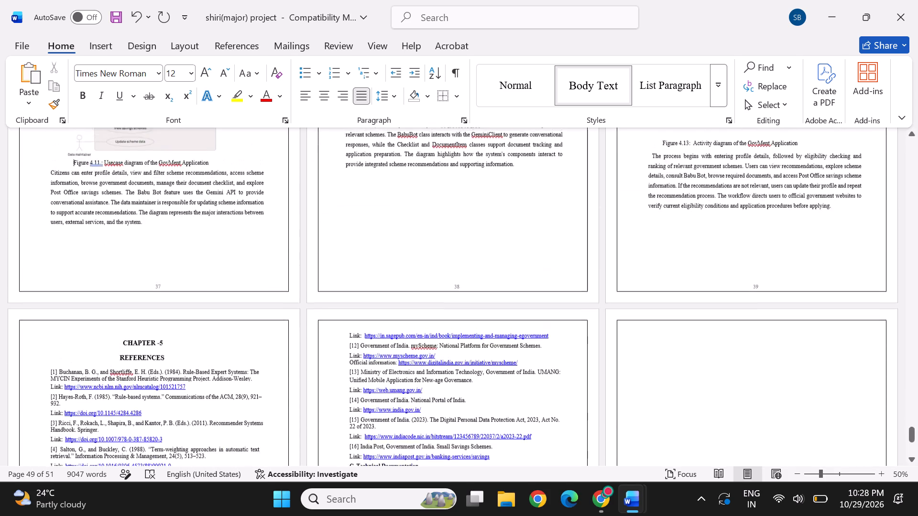
scroll(477, 361, "up", 1)
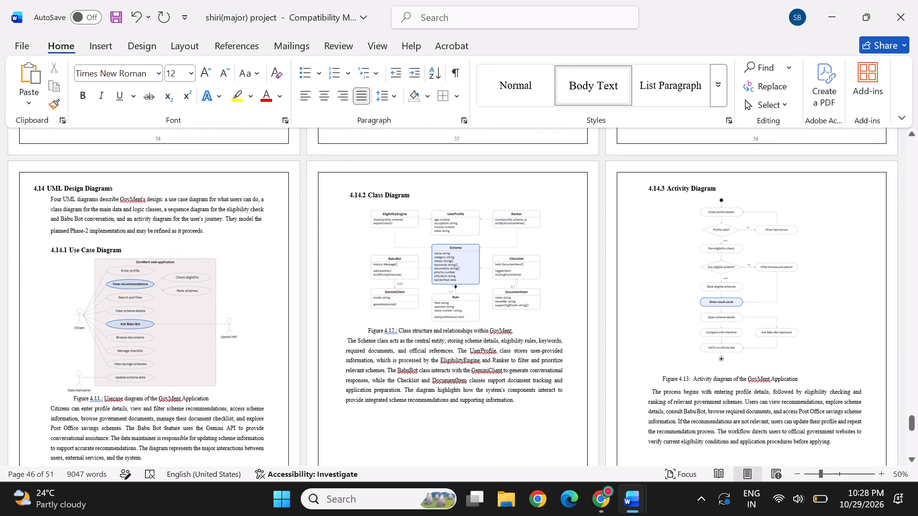
scroll(408, 302, "up", 2)
scroll(332, 283, "up", 2)
scroll(549, 337, "down", 1)
scroll(549, 337, "up", 1)
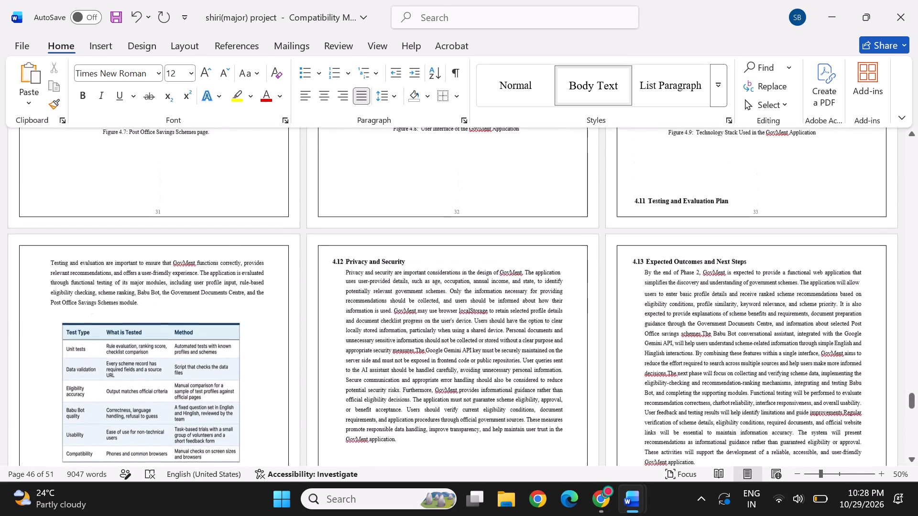
left_click(653, 193)
key("Return")
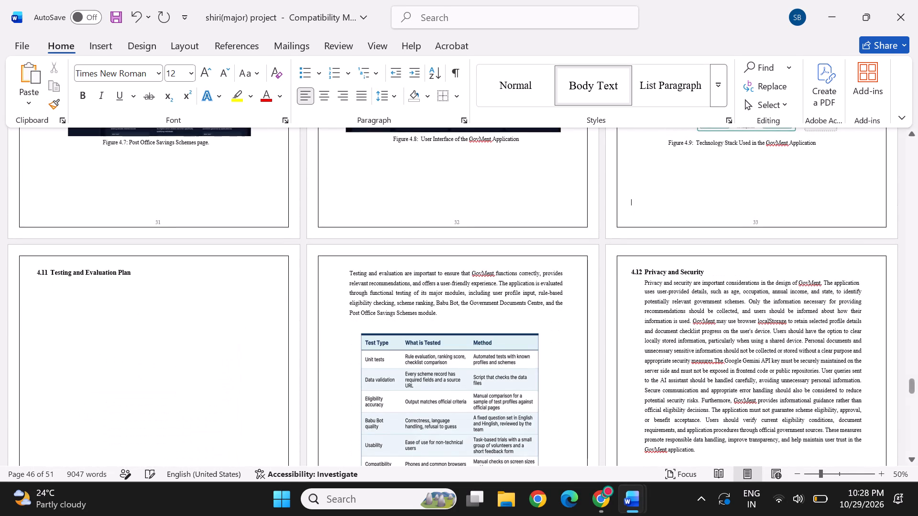
Remove the gap after the 4.11 heading so its body text follows directly beneath, and undo the extra deletion.
left_click(153, 279)
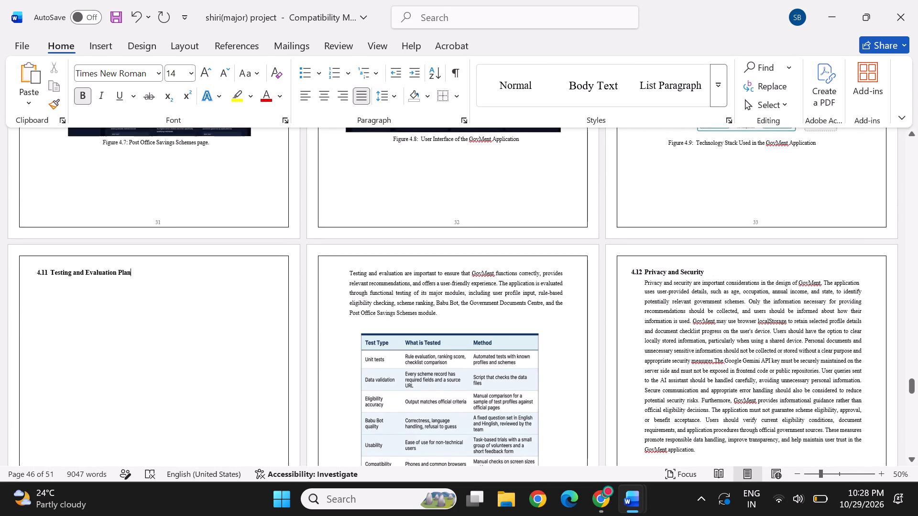
key("Delete")
key("Delete")
key("ctrl+z")
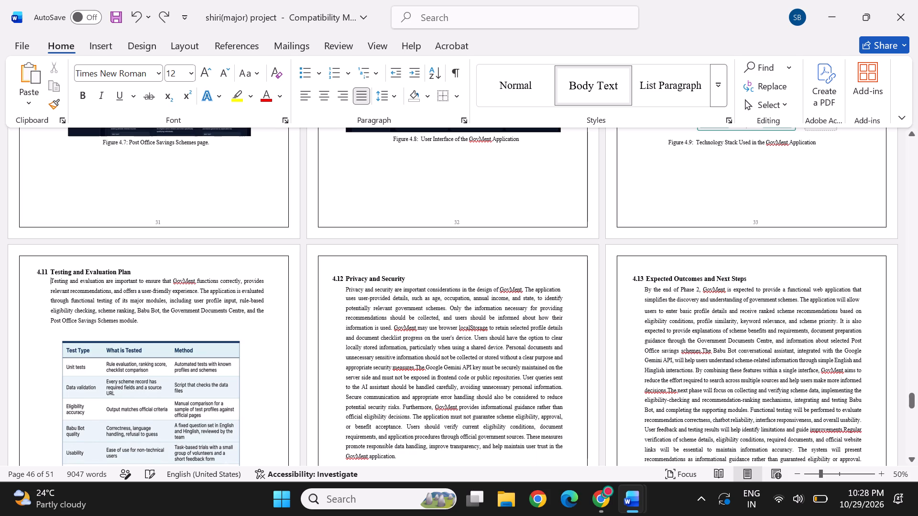
Delete one blank line above the 4.7 Government Documents Centre heading.
scroll(174, 328, "down", 2)
scroll(349, 322, "down", 1)
scroll(276, 287, "up", 5)
scroll(376, 284, "up", 1)
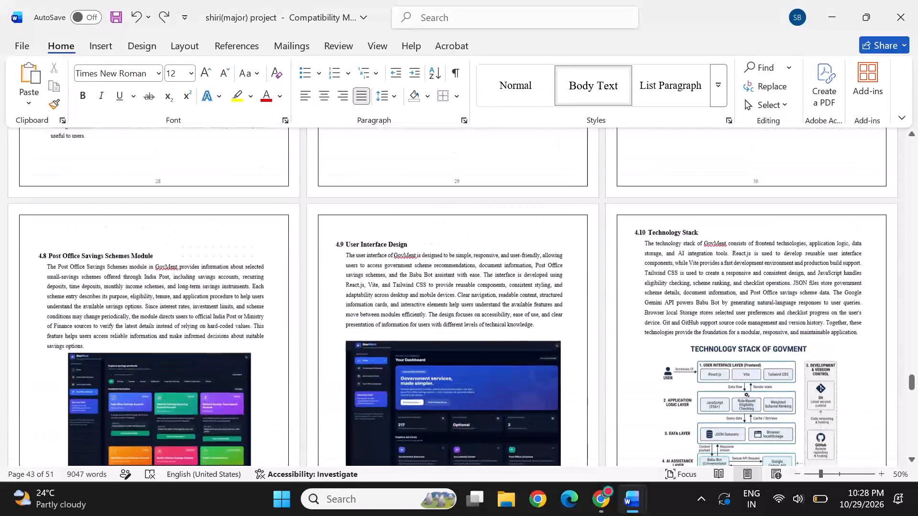
scroll(376, 284, "up", 1)
left_click(107, 398)
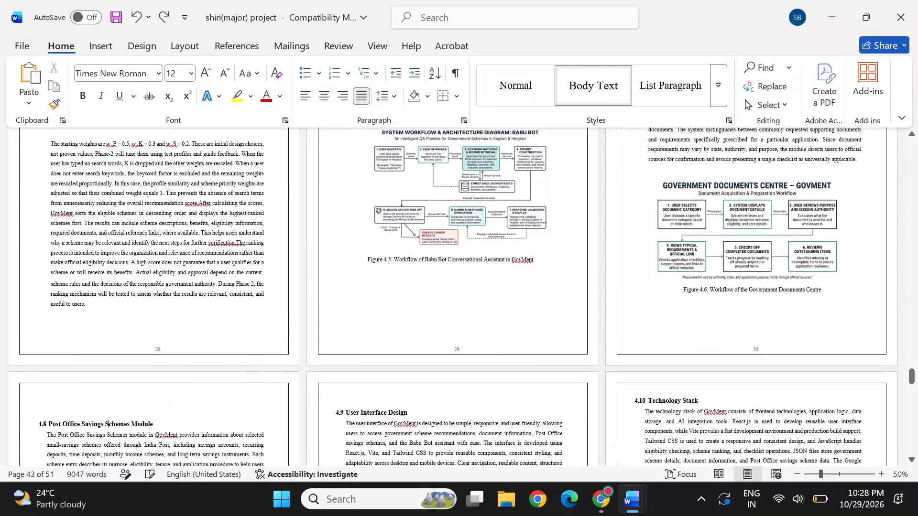
key("Up")
scroll(537, 322, "up", 1)
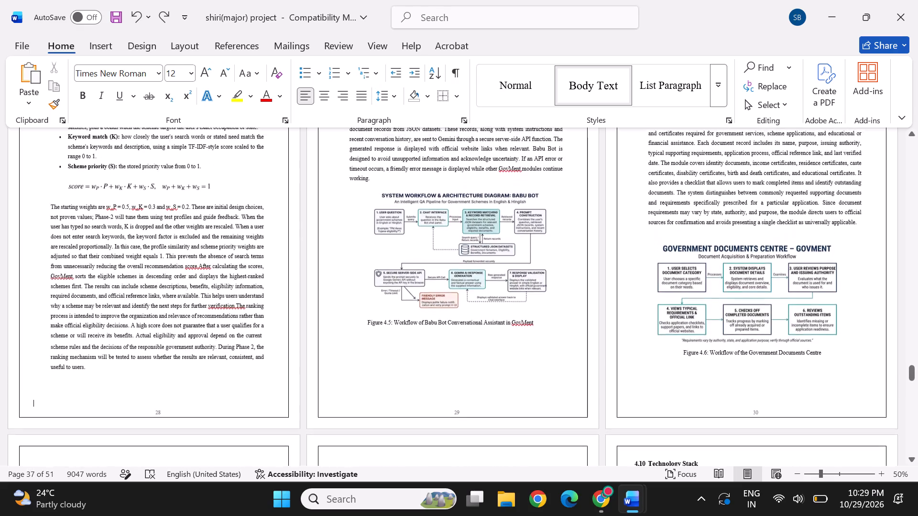
scroll(712, 274, "up", 1)
scroll(733, 213, "up", 1)
left_click(640, 145)
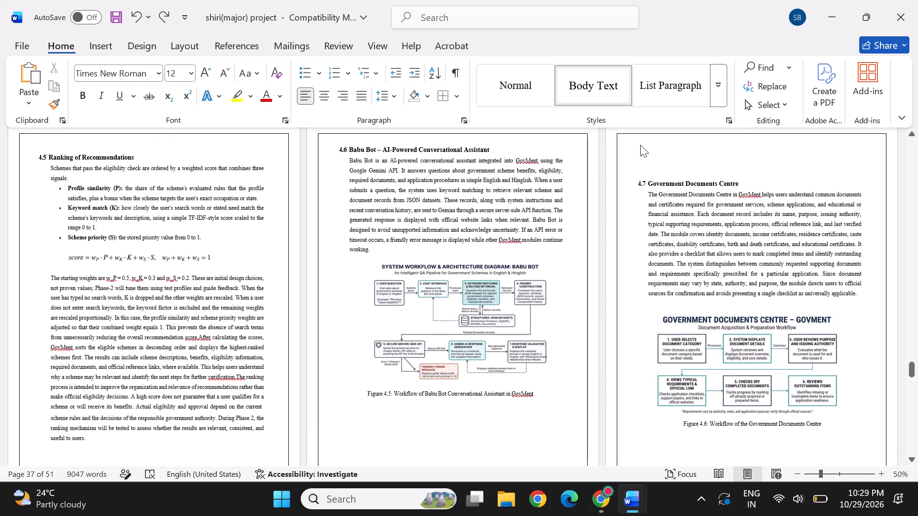
key("Delete")
key("Up")
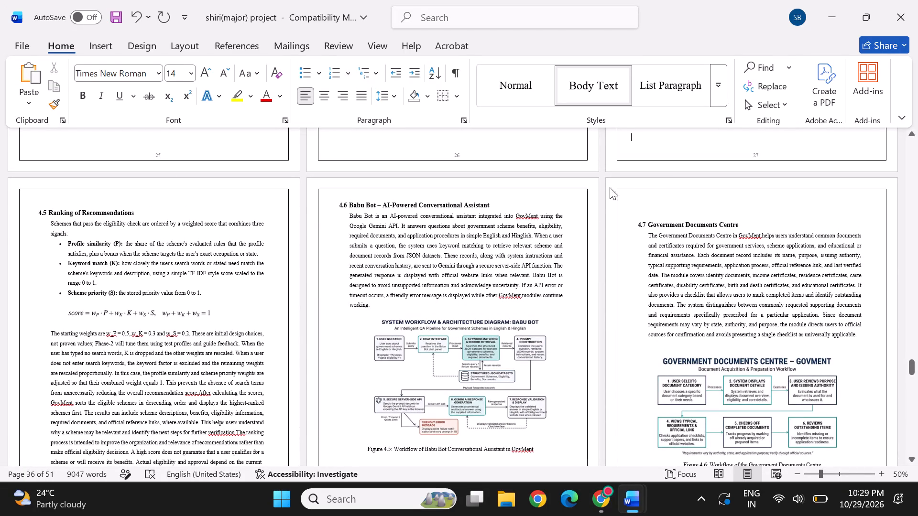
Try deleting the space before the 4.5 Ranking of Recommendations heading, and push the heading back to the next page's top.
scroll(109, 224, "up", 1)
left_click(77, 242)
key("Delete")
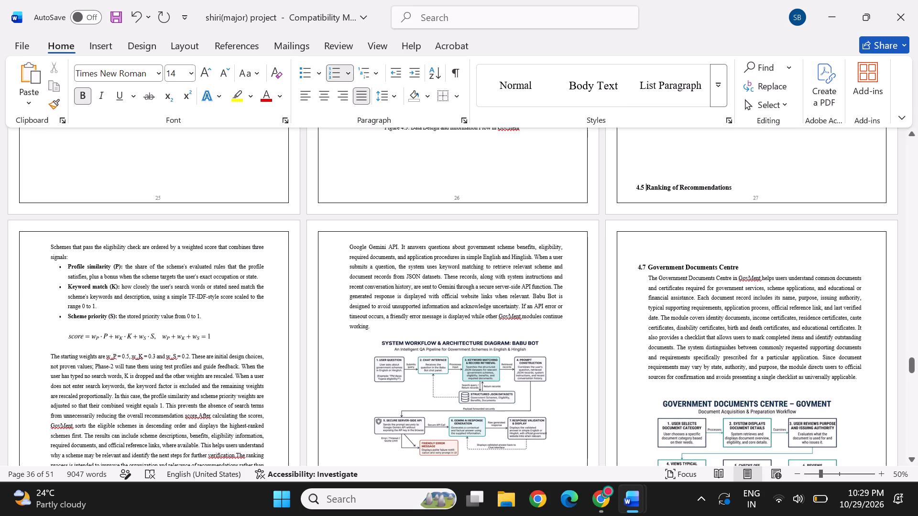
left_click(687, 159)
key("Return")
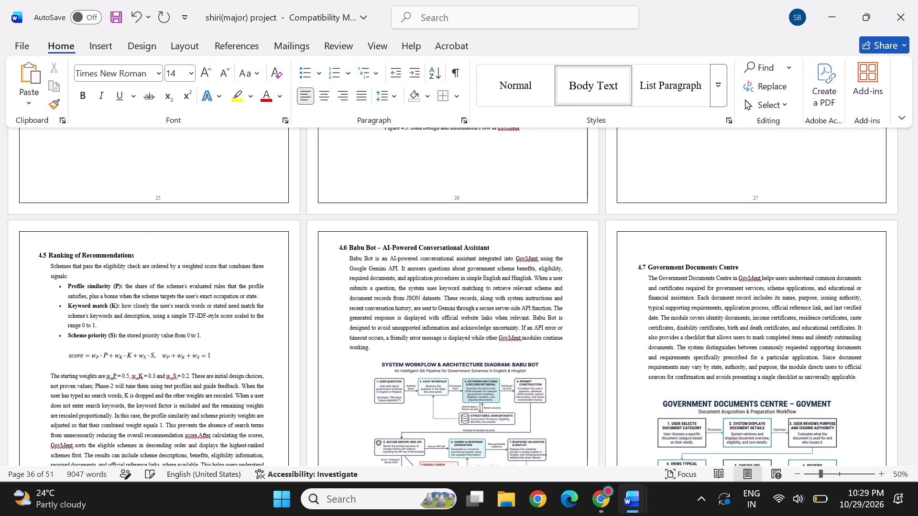
Open the header on the 4.2 Development Approach page and set its distance from the top to 1.1 cm.
scroll(242, 267, "up", 1)
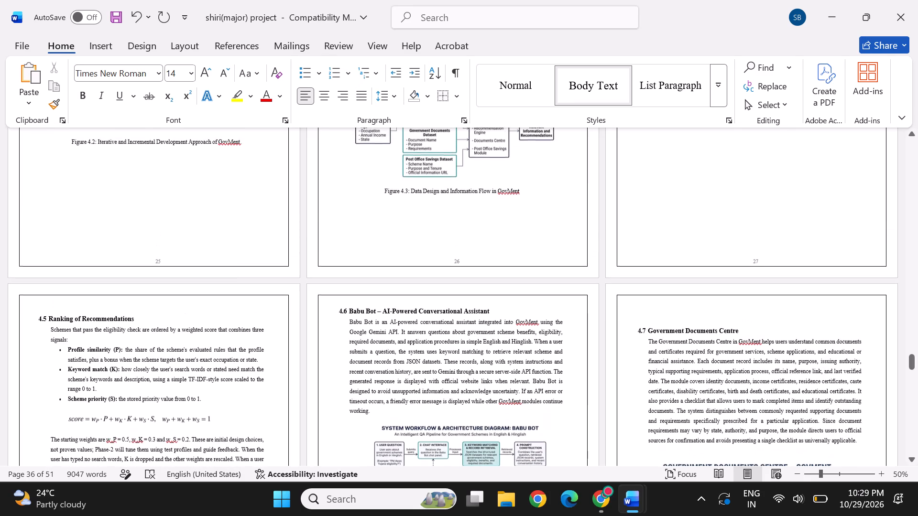
scroll(339, 320, "up", 2)
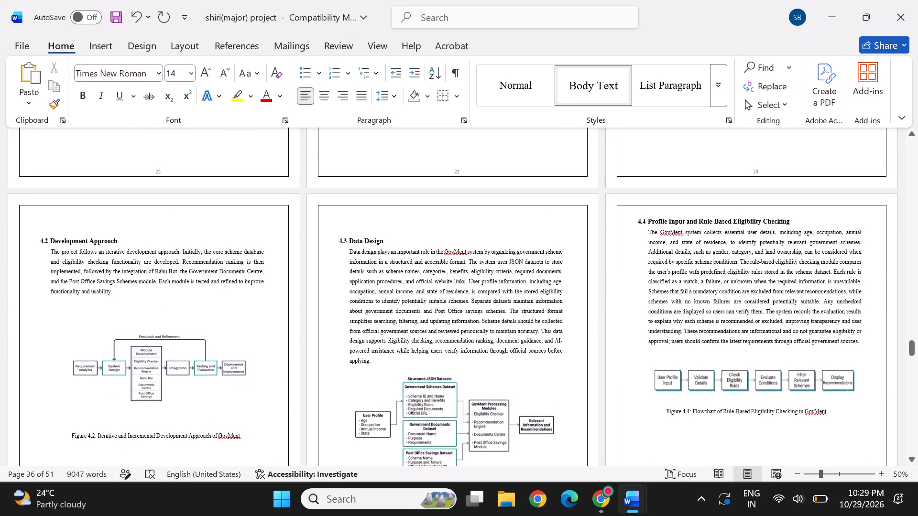
left_click(73, 223)
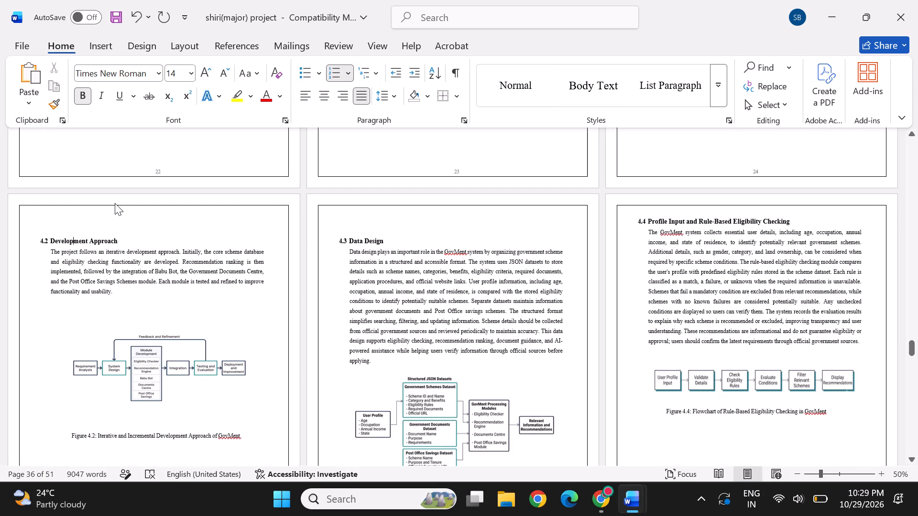
double_click(115, 203)
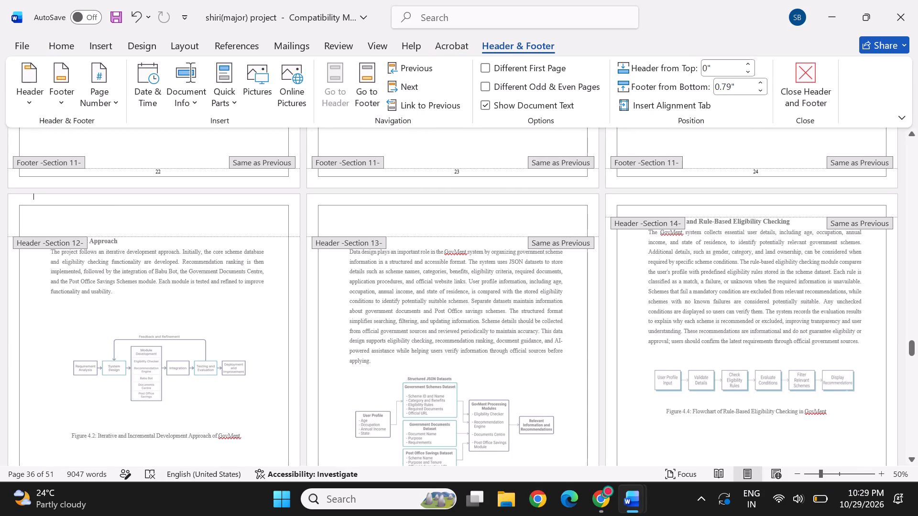
left_click(715, 68)
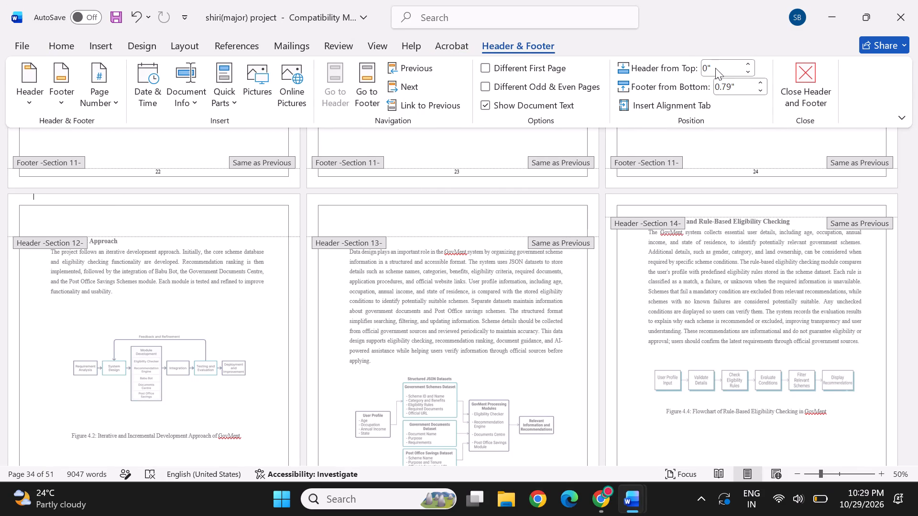
key("Delete")
type("1.1cm")
Set the same section's footer distance from the bottom, trying 1.1 cm and replacing it with 0.43", and close header editing.
left_click_drag(746, 83, 658, 90)
key("Delete")
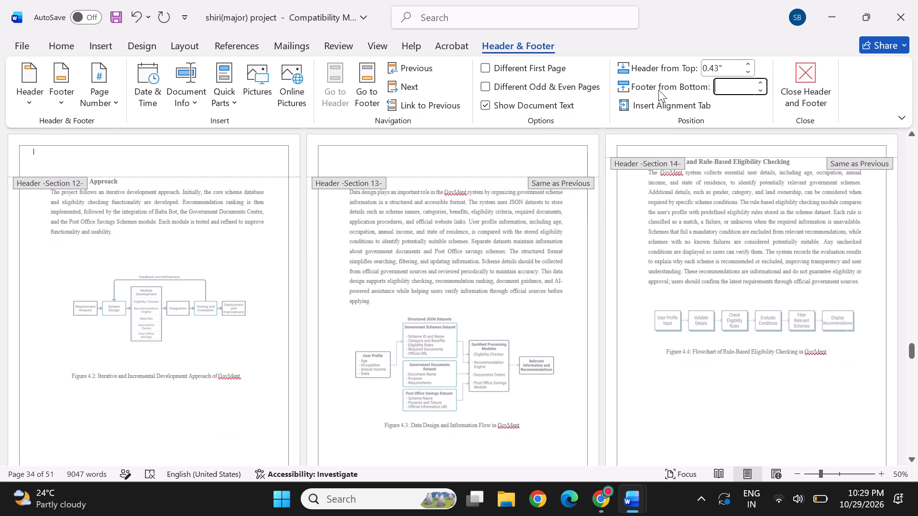
type("1.1")
type("cm")
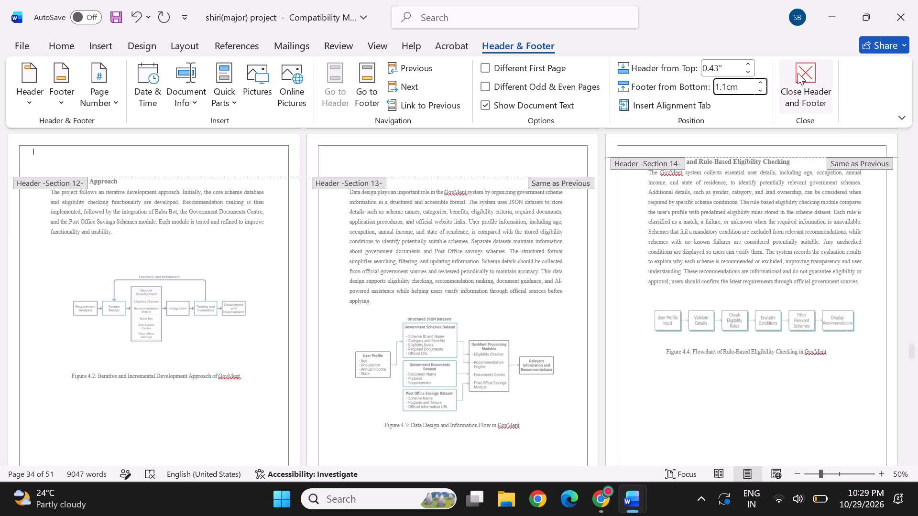
left_click(741, 87)
left_click_drag(741, 87, 706, 89)
key("Delete")
type("0.43\"")
left_click(805, 70)
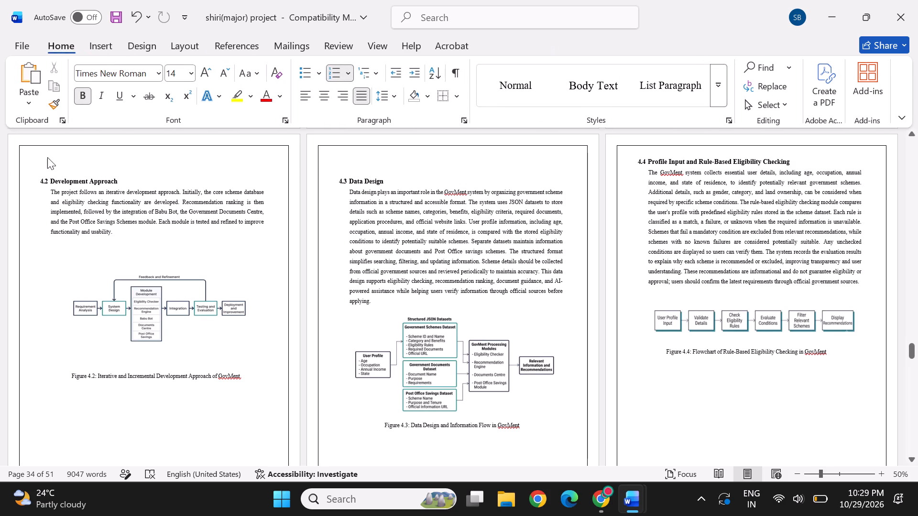
Examine the space above the 4.2 and 4.3 headings against the top spacing of the preceding pages.
left_click(42, 155)
left_click(79, 156)
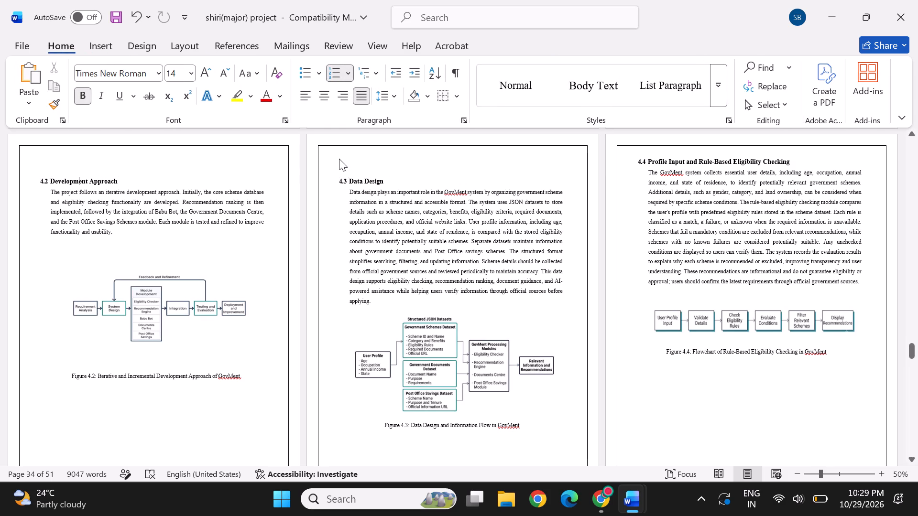
left_click(339, 159)
left_click(354, 159)
scroll(721, 185, "up", 1)
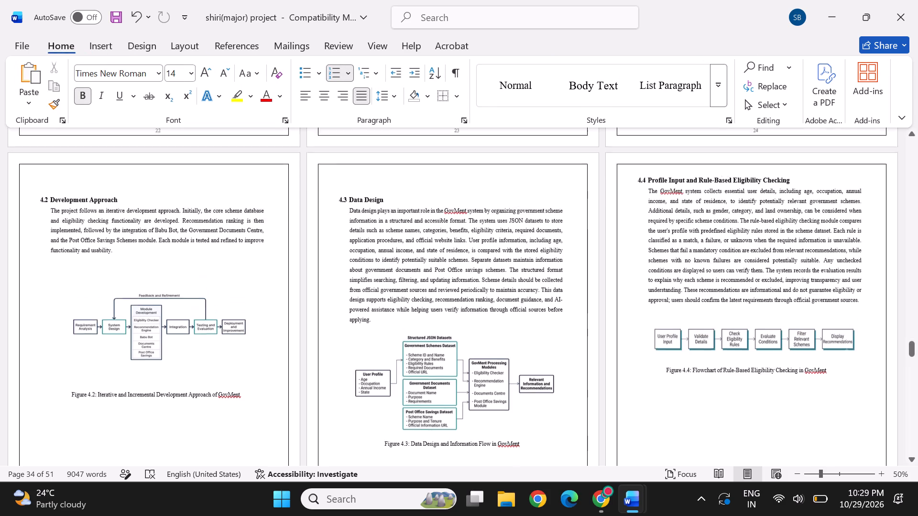
scroll(721, 185, "up", 1)
scroll(724, 243, "up", 2)
scroll(681, 214, "up", 1)
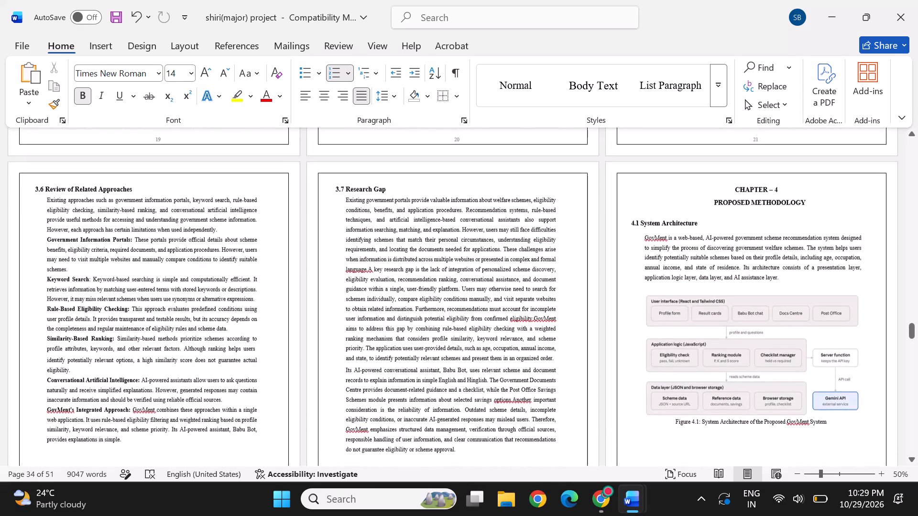
scroll(708, 369, "down", 1)
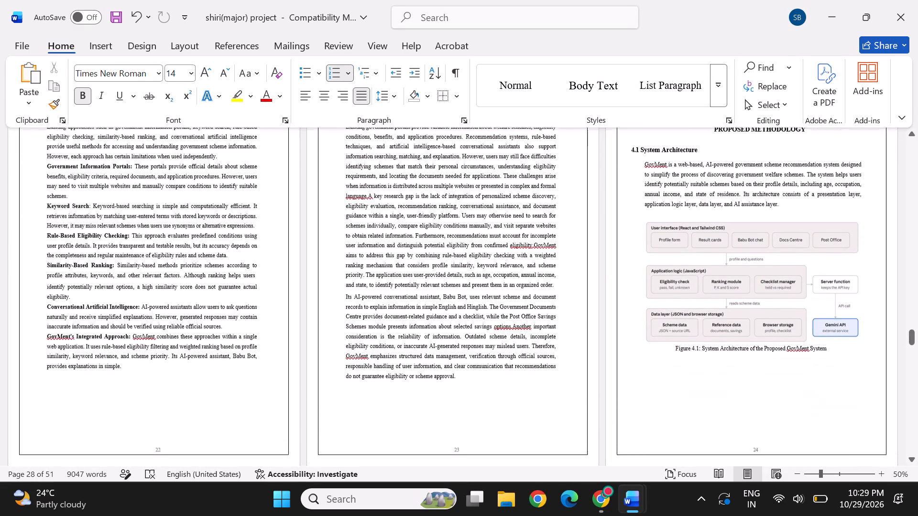
scroll(708, 369, "down", 1)
Open the header on the 4.2 Development Approach page and link it to the previous section, discarding its own header.
left_click(44, 262)
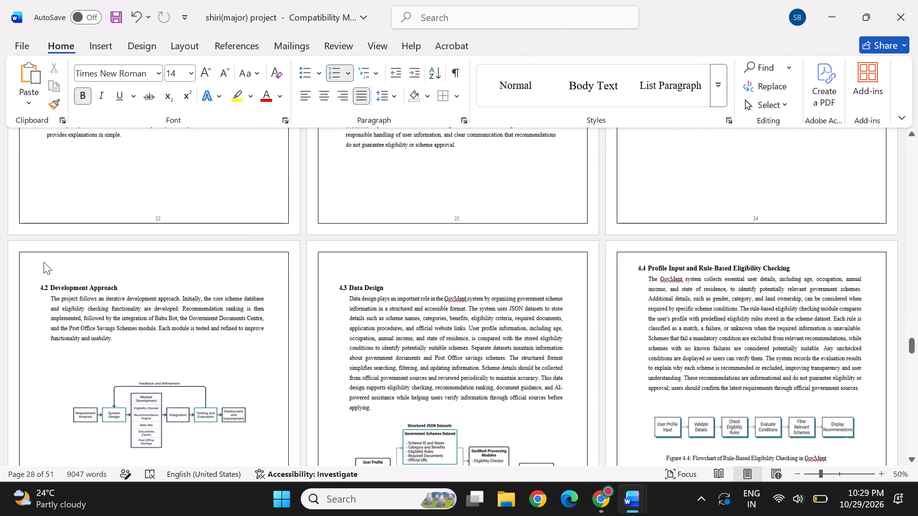
left_click(93, 247)
double_click(100, 252)
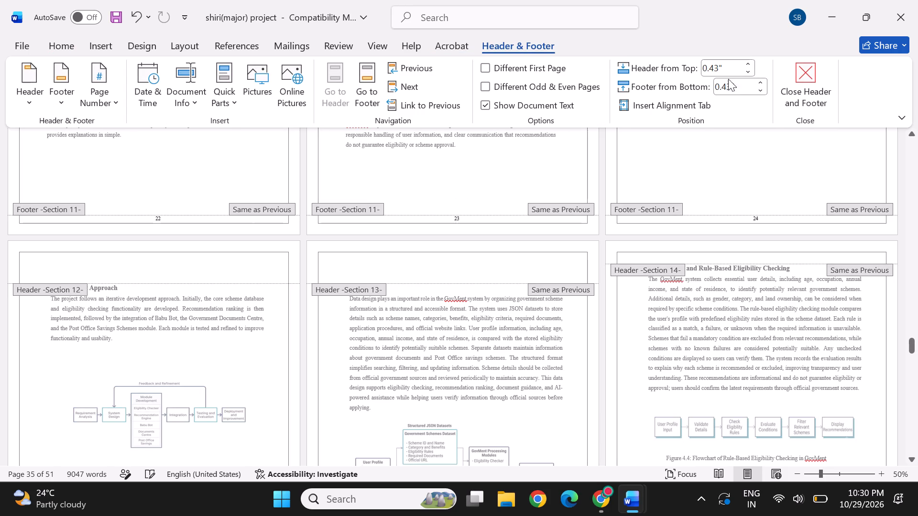
left_click(421, 105)
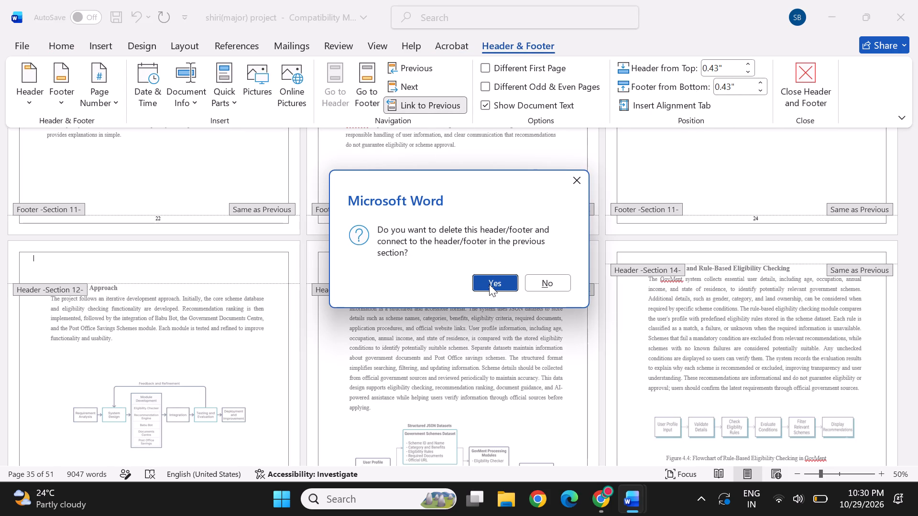
left_click(489, 284)
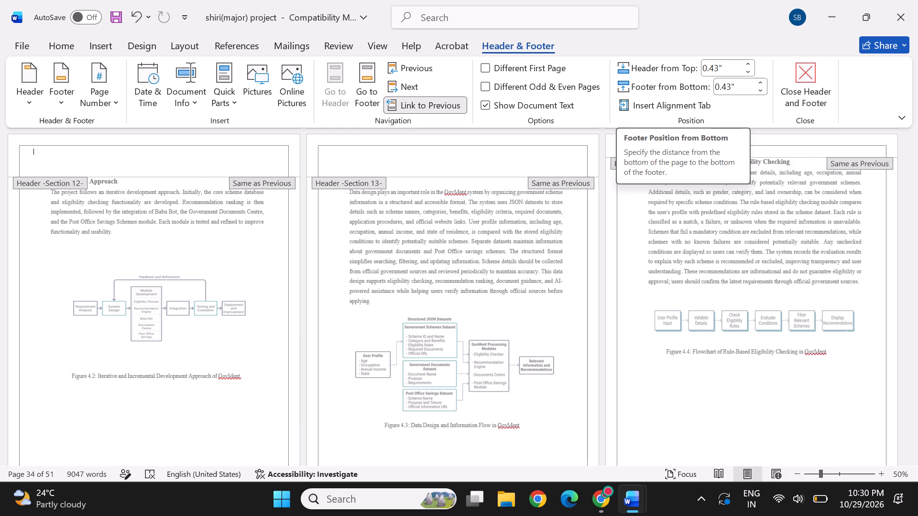
Set the 4.2 section's header distance from the top to 1.1 cm.
left_click_drag(733, 64, 650, 73)
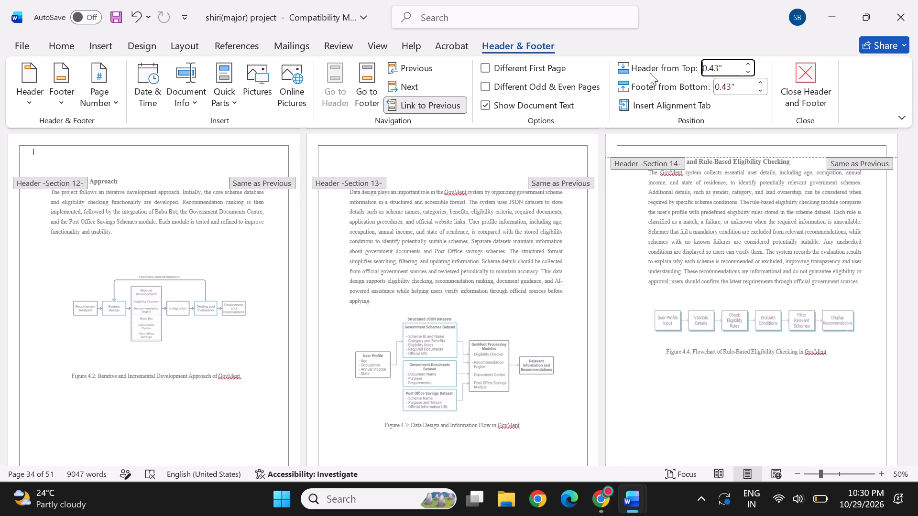
key("Delete")
key("Delete")
key("Delete")
key("Delete")
key("Delete")
type("1.1cm")
Set the same section's footer distance from the bottom to 1.1 cm and close header and footer editing.
left_click_drag(741, 86, 691, 92)
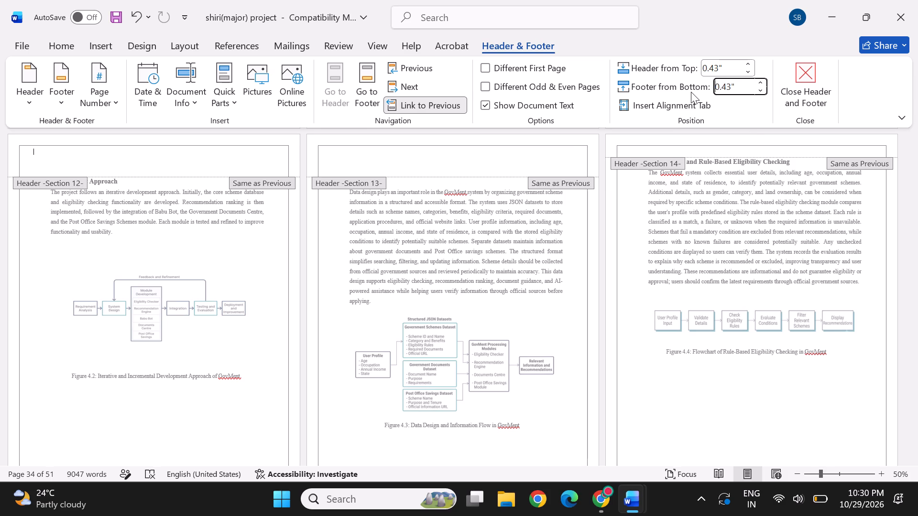
key("Delete")
key("Delete")
key("Delete")
key("Delete")
key("Delete")
type("1.1cm")
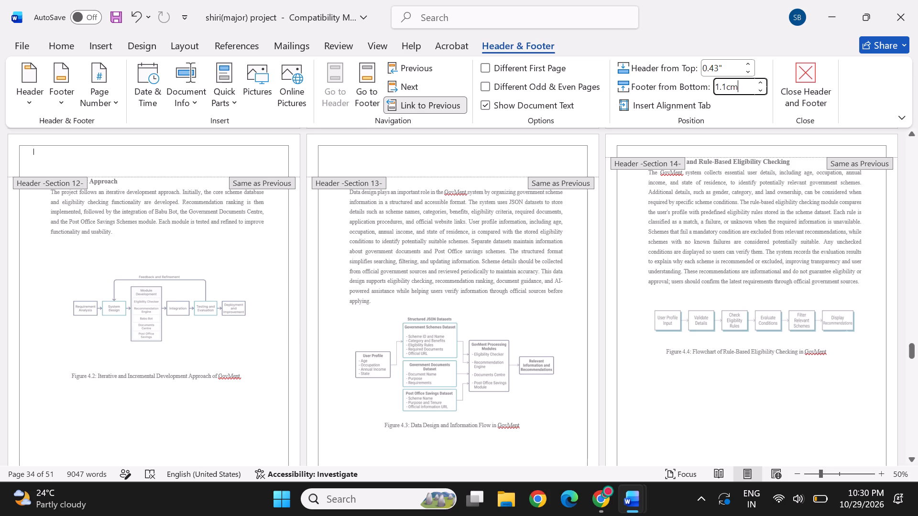
left_click(744, 88)
left_click(731, 67)
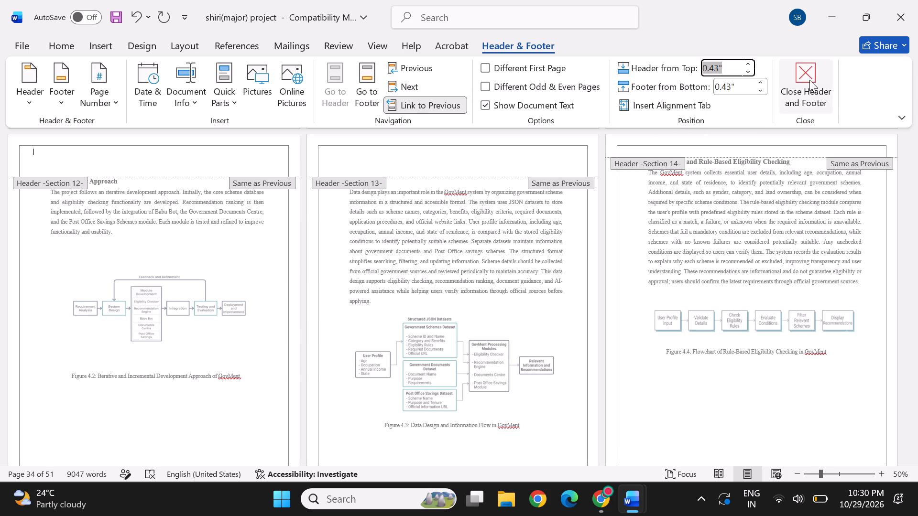
left_click(108, 145)
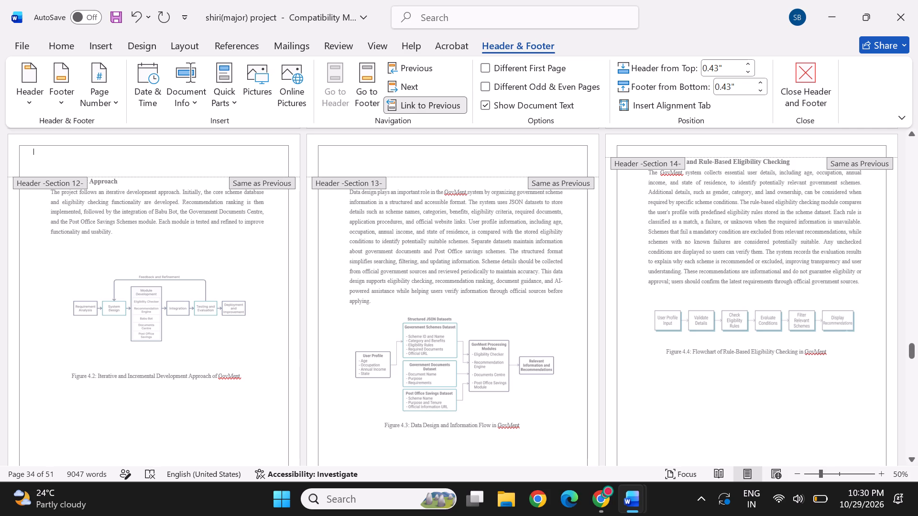
triple_click(108, 145)
left_click(812, 72)
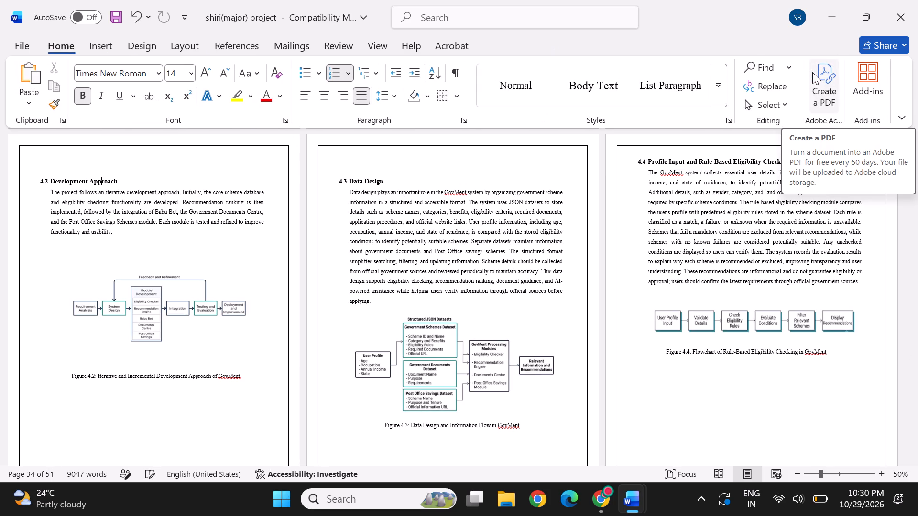
Examine the spacing above the Chapter 4 section headings, from 4.2 Development Approach through the 4.14 UML Design Diagrams pages.
left_click(59, 156)
left_click(36, 163)
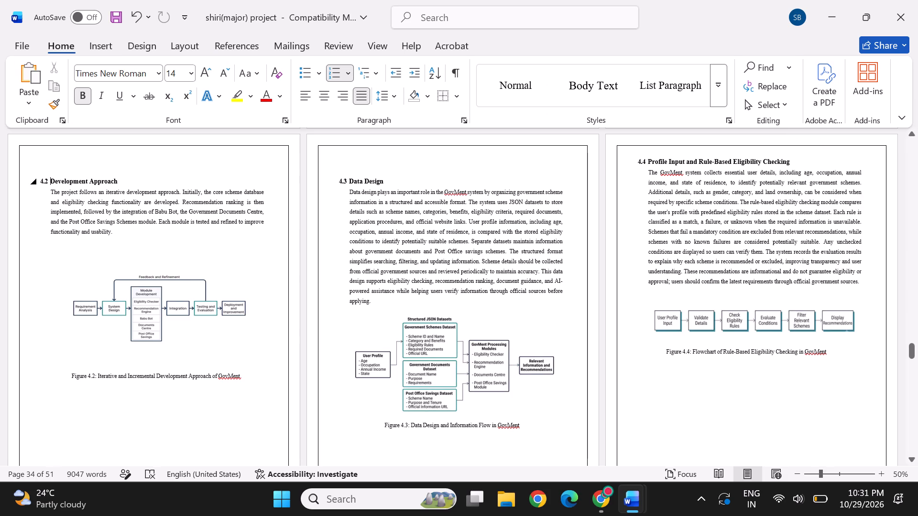
scroll(89, 279, "up", 1)
left_click(370, 264)
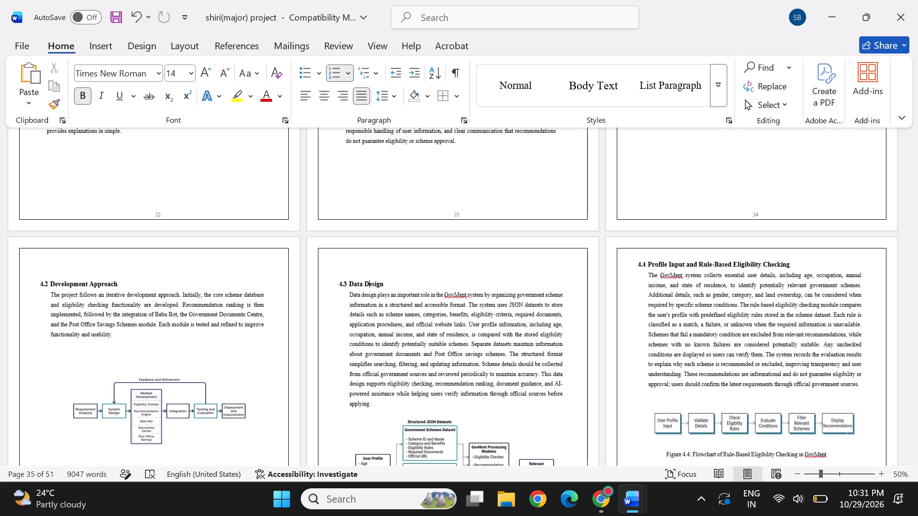
scroll(489, 310, "down", 3)
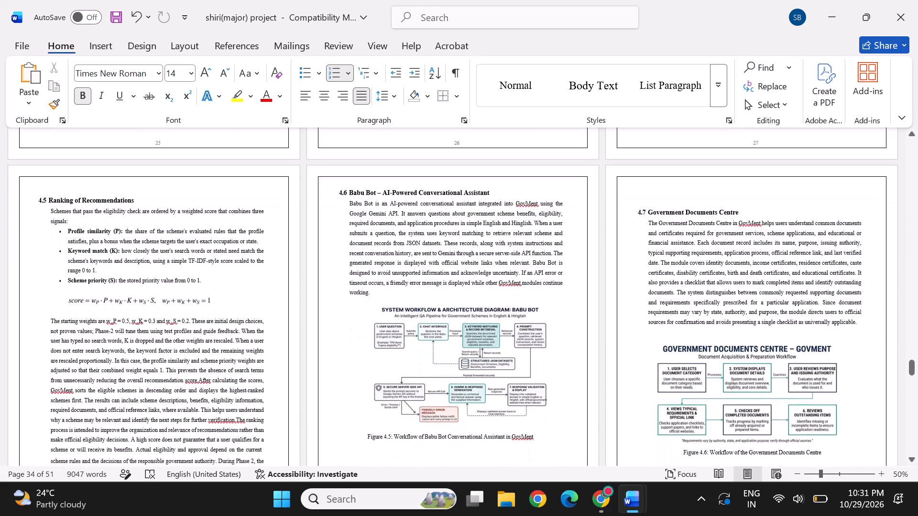
scroll(485, 309, "down", 2)
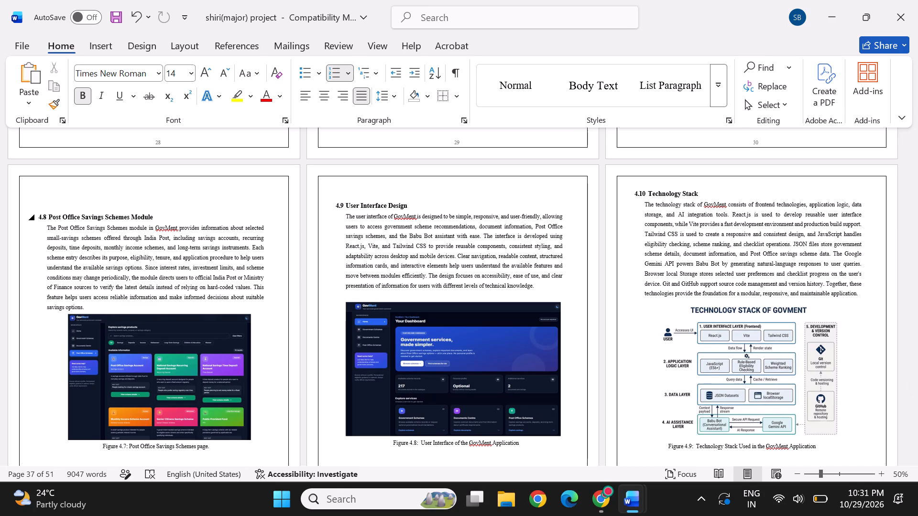
scroll(246, 222, "down", 2)
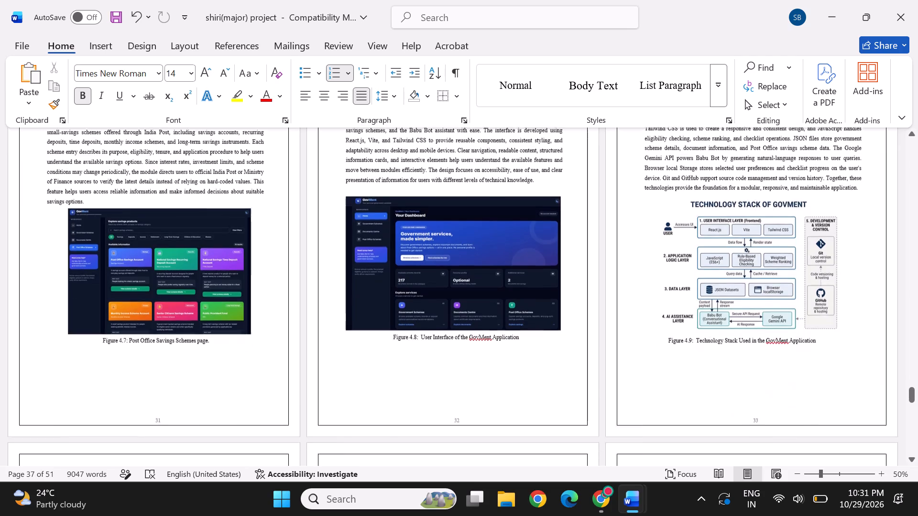
scroll(246, 222, "down", 1)
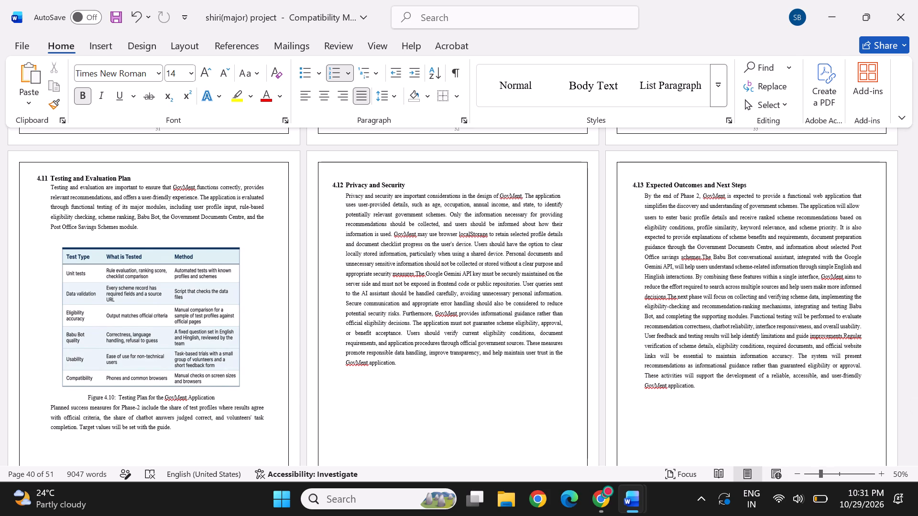
scroll(488, 336, "down", 1)
scroll(465, 377, "down", 1)
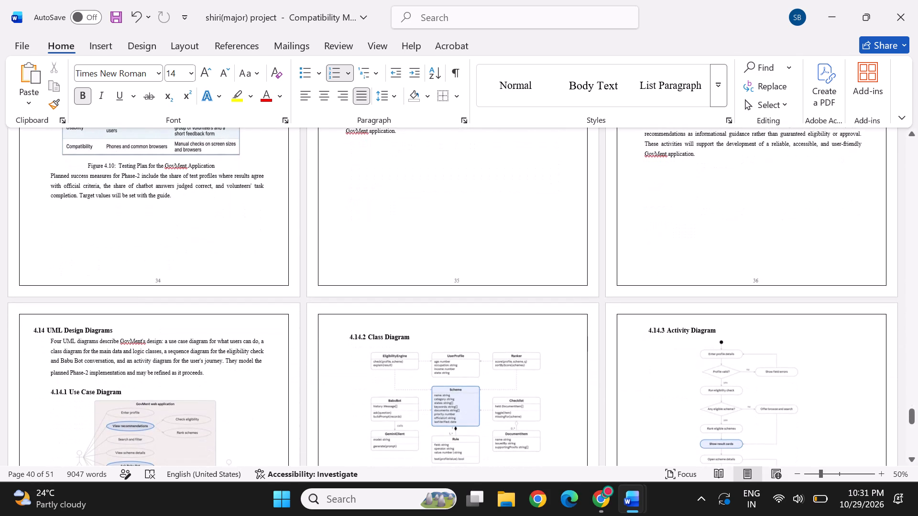
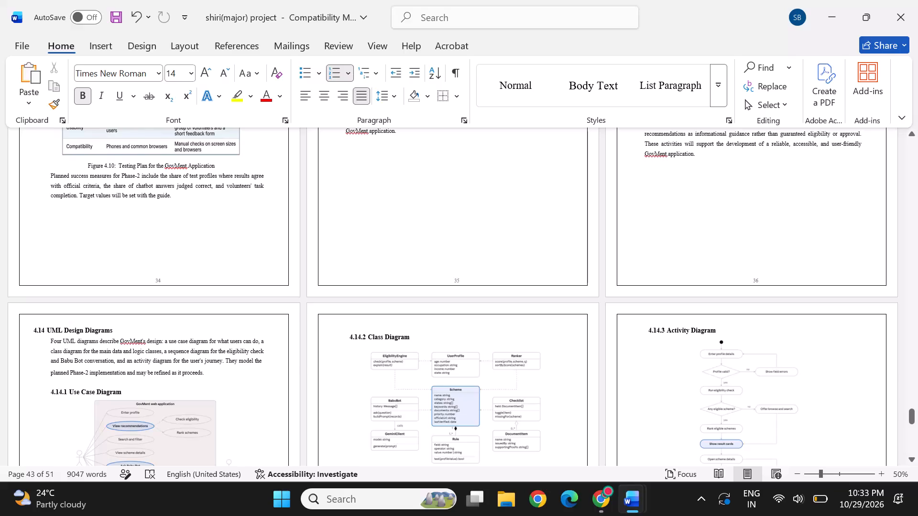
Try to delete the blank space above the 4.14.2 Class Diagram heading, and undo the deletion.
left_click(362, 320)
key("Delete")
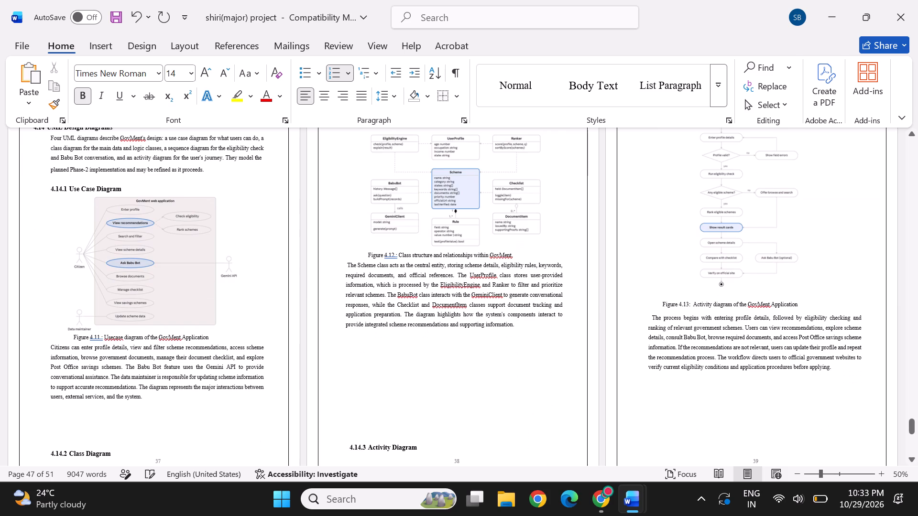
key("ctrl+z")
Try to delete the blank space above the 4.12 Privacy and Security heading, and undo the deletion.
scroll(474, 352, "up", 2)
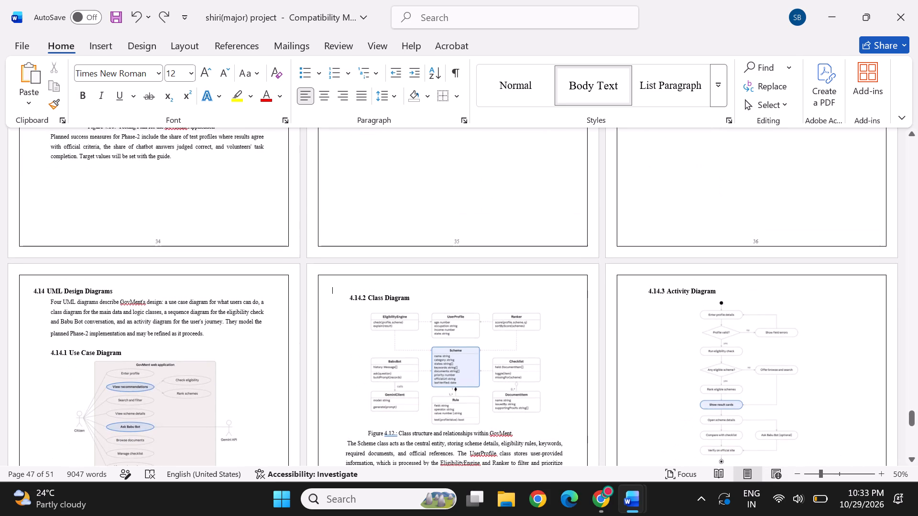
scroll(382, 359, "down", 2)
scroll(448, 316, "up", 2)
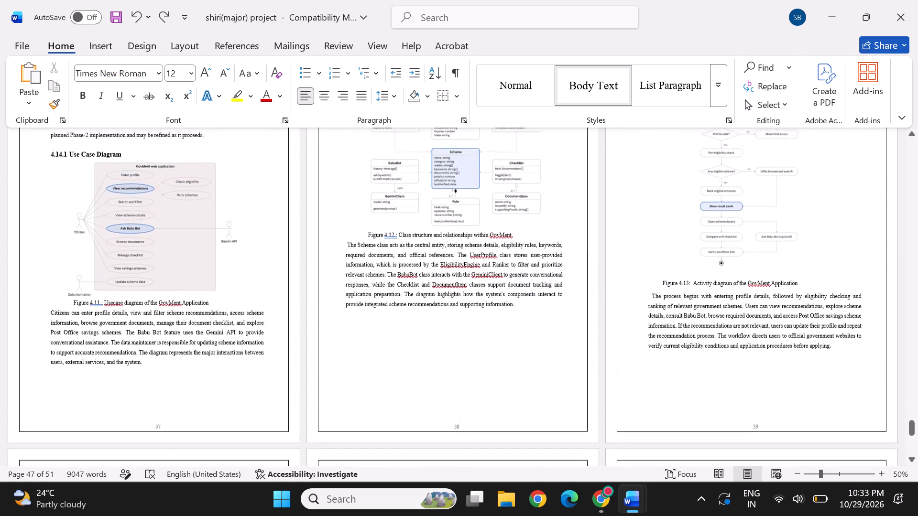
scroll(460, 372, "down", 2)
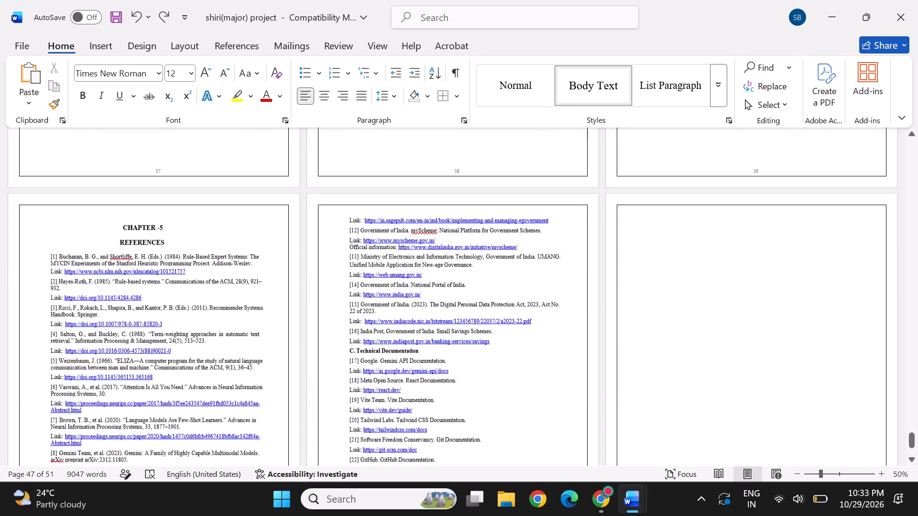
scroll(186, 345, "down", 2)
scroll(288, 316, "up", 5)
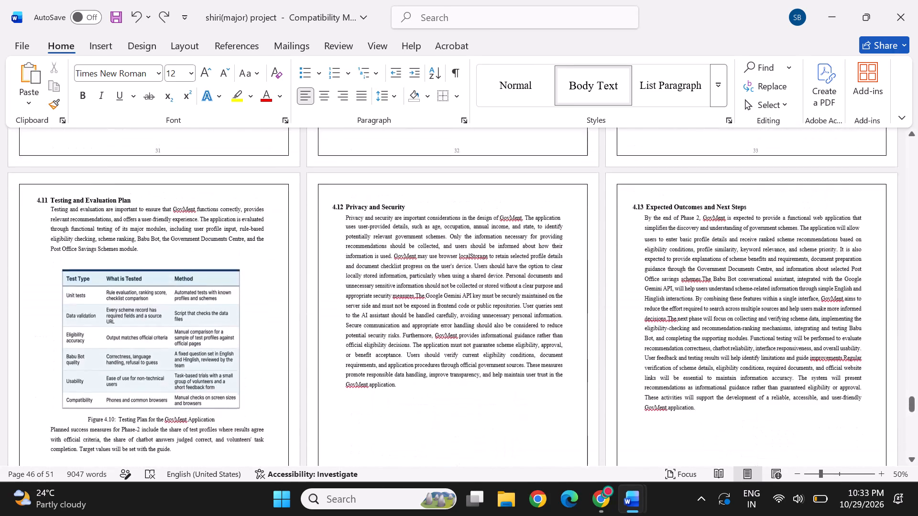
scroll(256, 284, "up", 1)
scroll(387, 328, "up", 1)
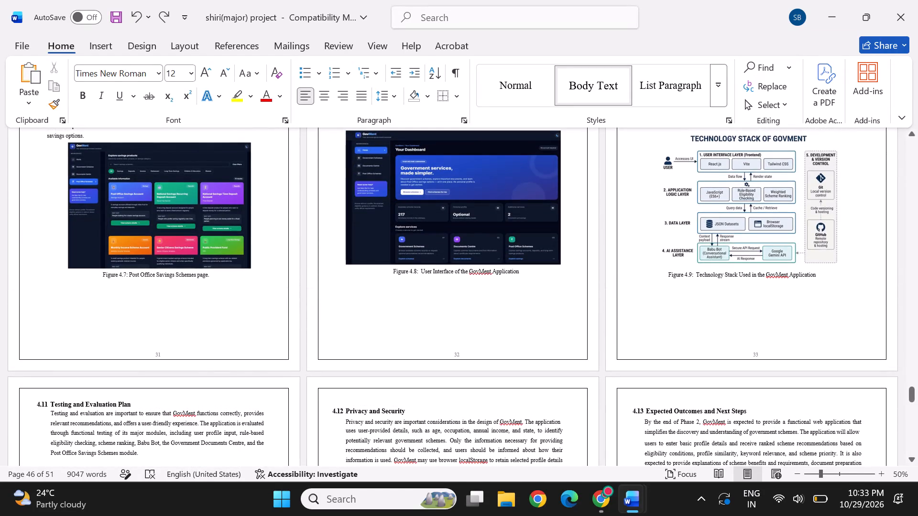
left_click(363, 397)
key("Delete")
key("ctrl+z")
Delete the empty mark at the end of section 4.11, just before the 4.12 Privacy and Security page.
scroll(505, 324, "up", 1)
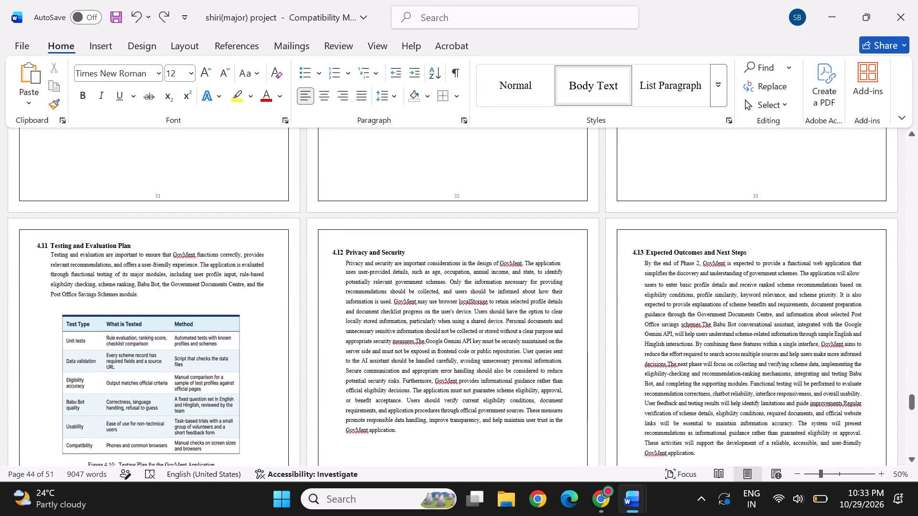
key("Left")
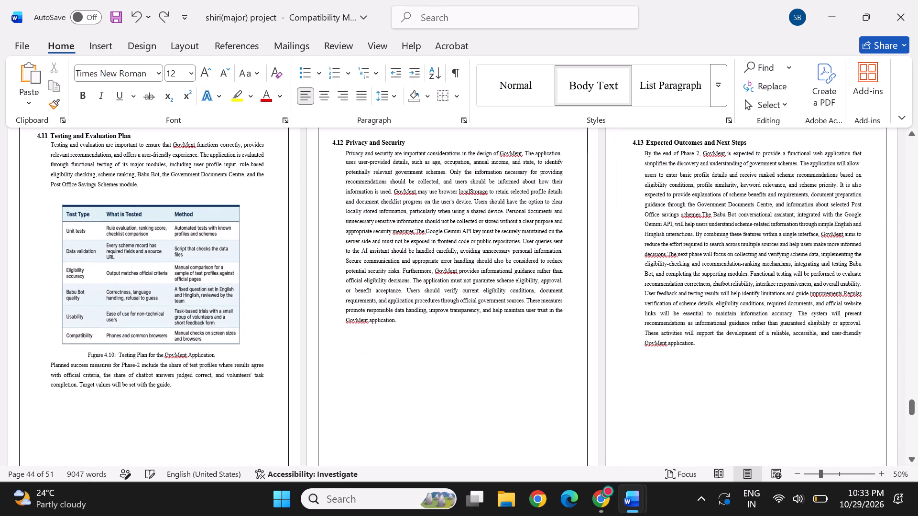
key("Delete")
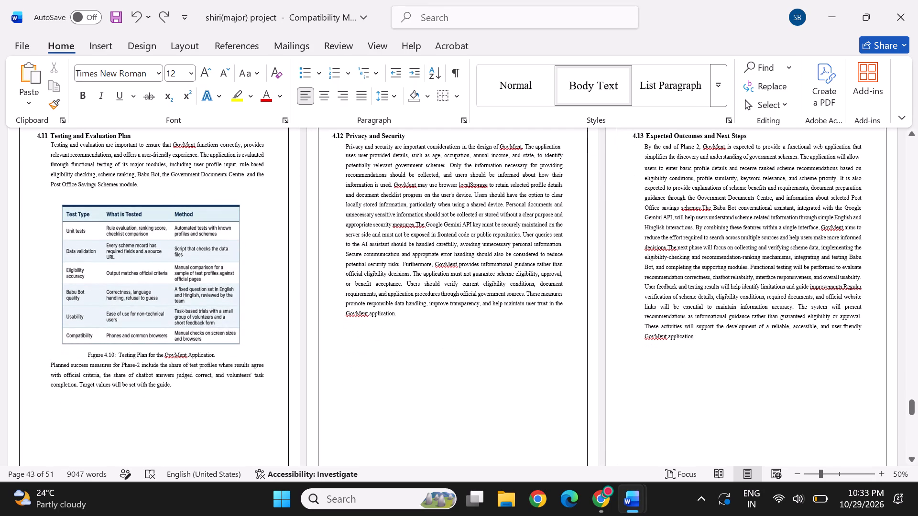
Delete the section break after the Figure 4.6 caption to bring section 4.8 directly below it.
scroll(338, 246, "up", 1)
scroll(241, 211, "up", 1)
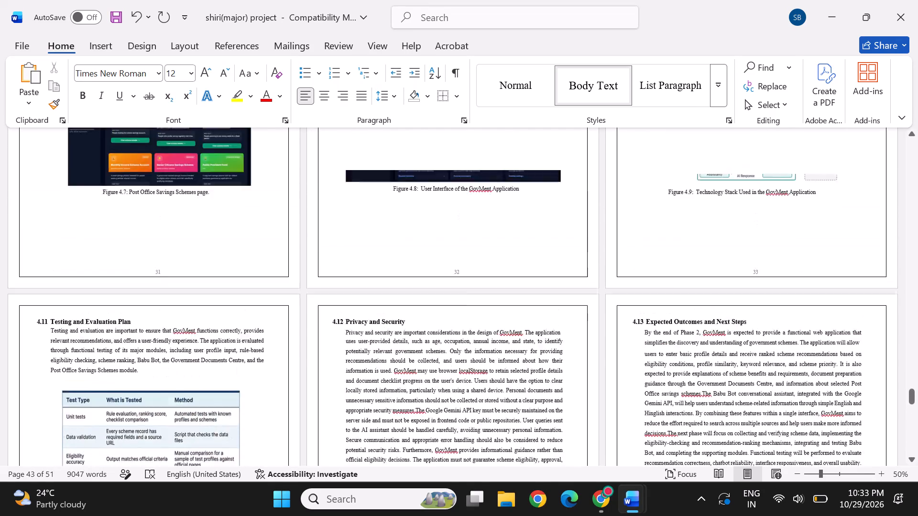
scroll(241, 211, "up", 4)
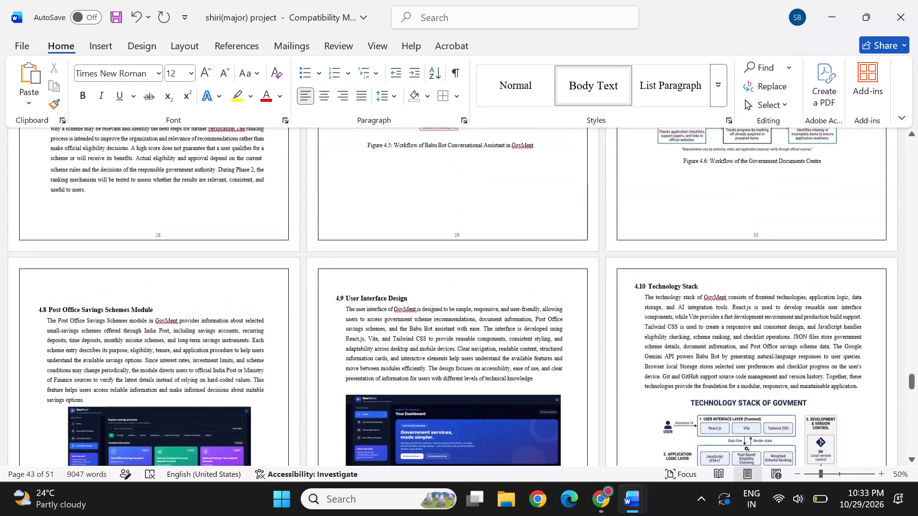
left_click(663, 214)
left_click(663, 214)
double_click(704, 221)
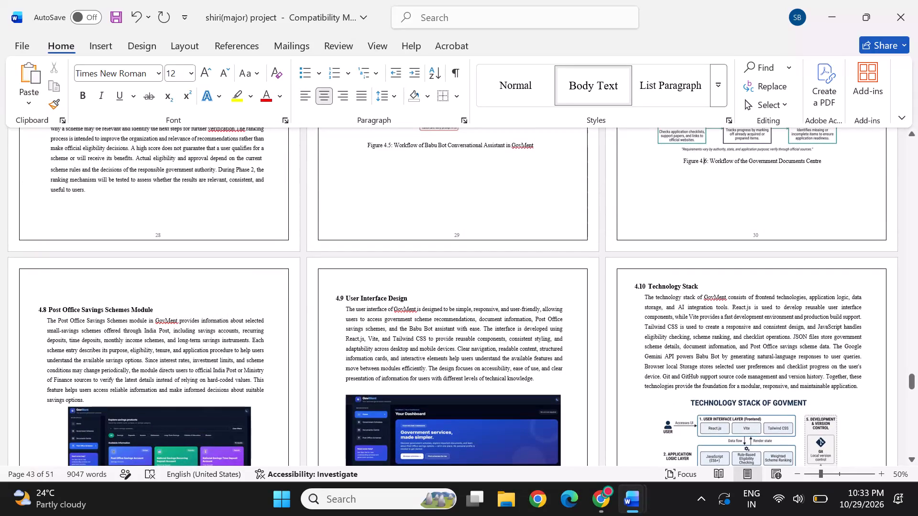
left_click(835, 161)
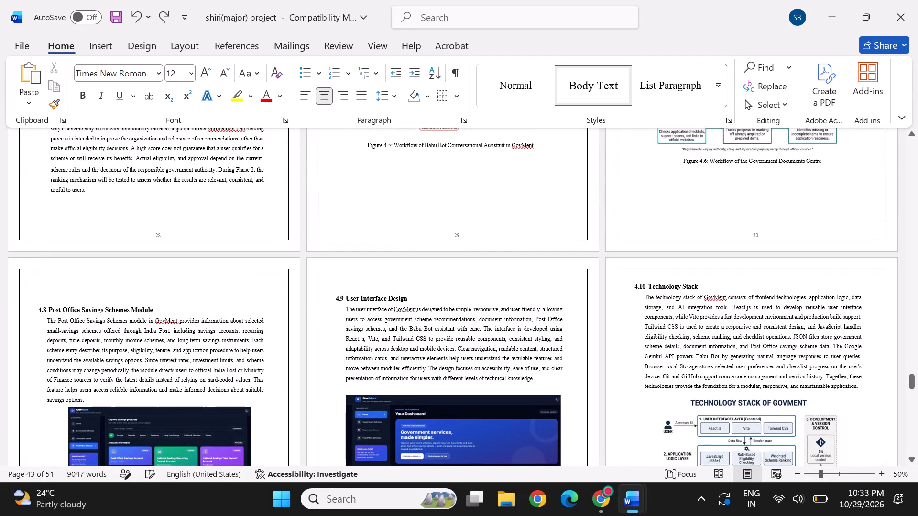
key("Delete")
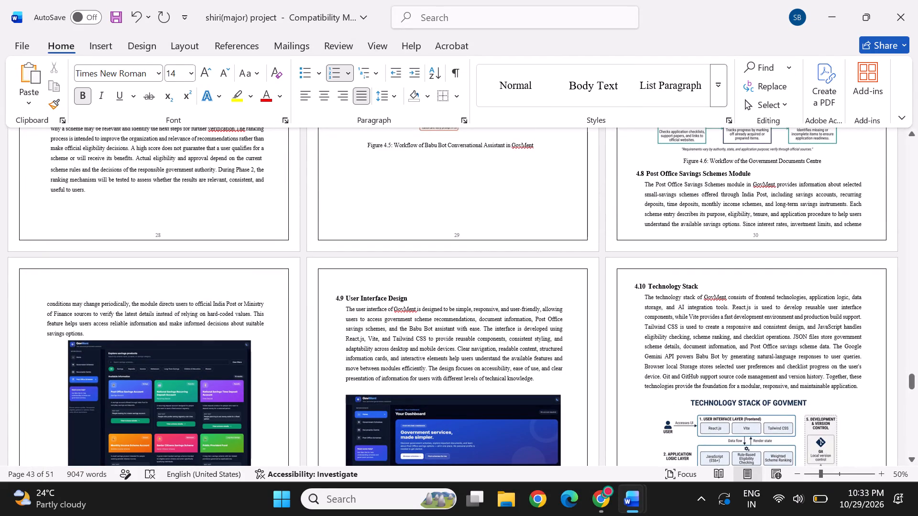
Insert six blank lines after the Figure 4.6 caption to push the 4.8 Post Office Savings Schemes Module heading onto the next page.
left_click(829, 161)
key("Return")
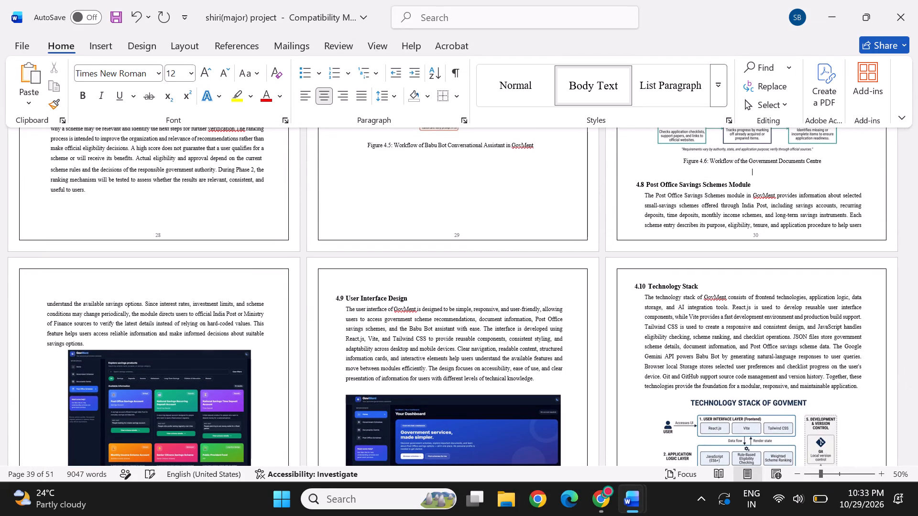
key("Return")
key("Return")
key("Return")
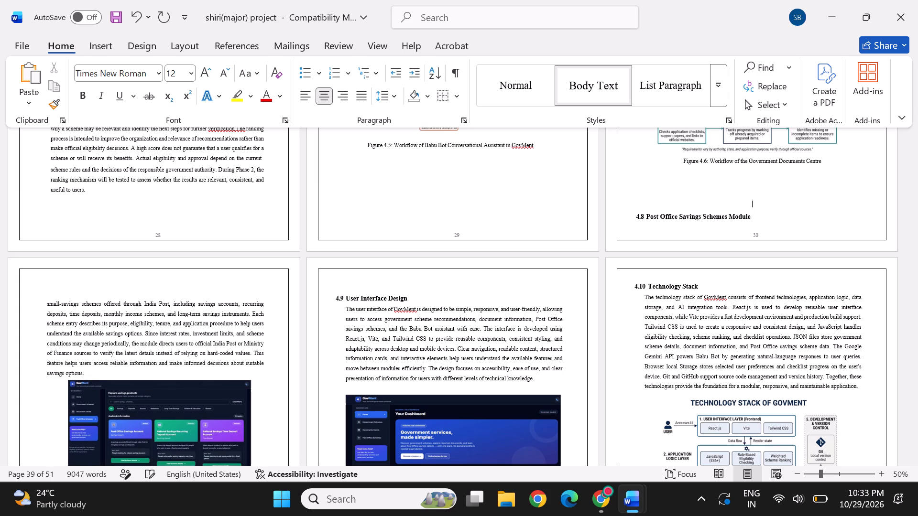
key("Return")
key("Return")
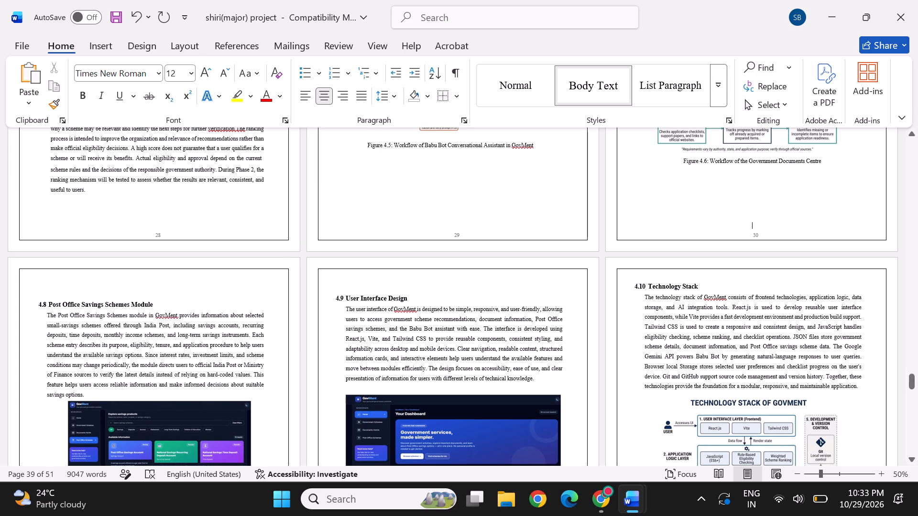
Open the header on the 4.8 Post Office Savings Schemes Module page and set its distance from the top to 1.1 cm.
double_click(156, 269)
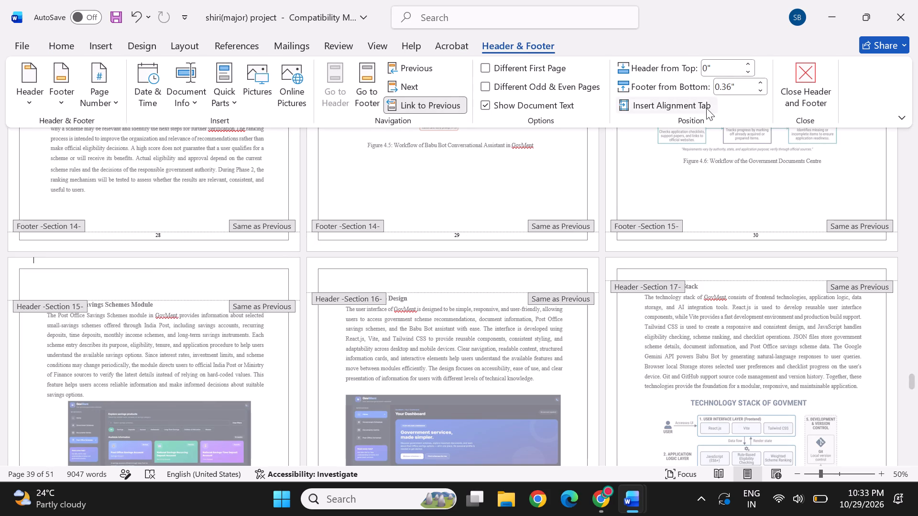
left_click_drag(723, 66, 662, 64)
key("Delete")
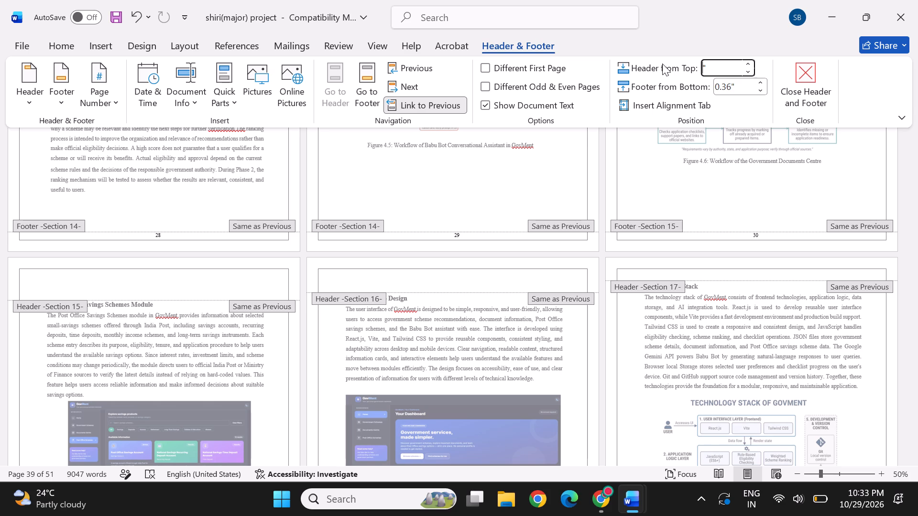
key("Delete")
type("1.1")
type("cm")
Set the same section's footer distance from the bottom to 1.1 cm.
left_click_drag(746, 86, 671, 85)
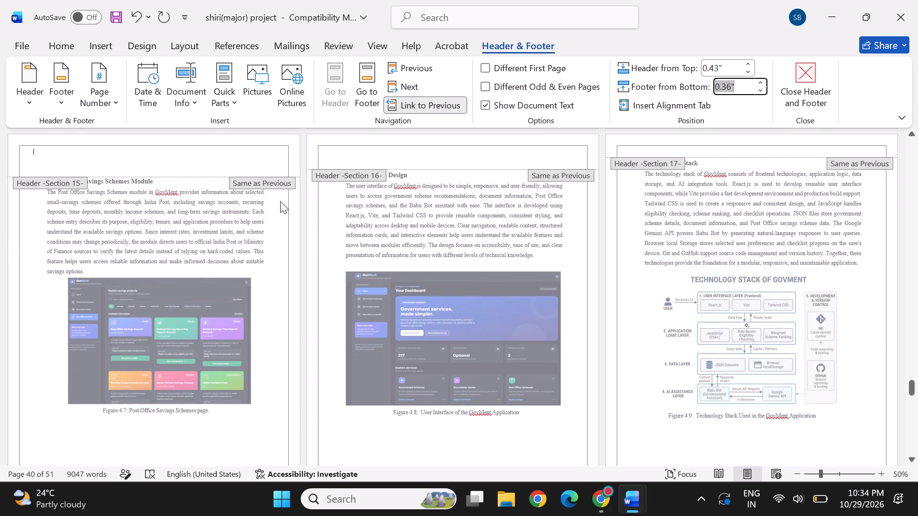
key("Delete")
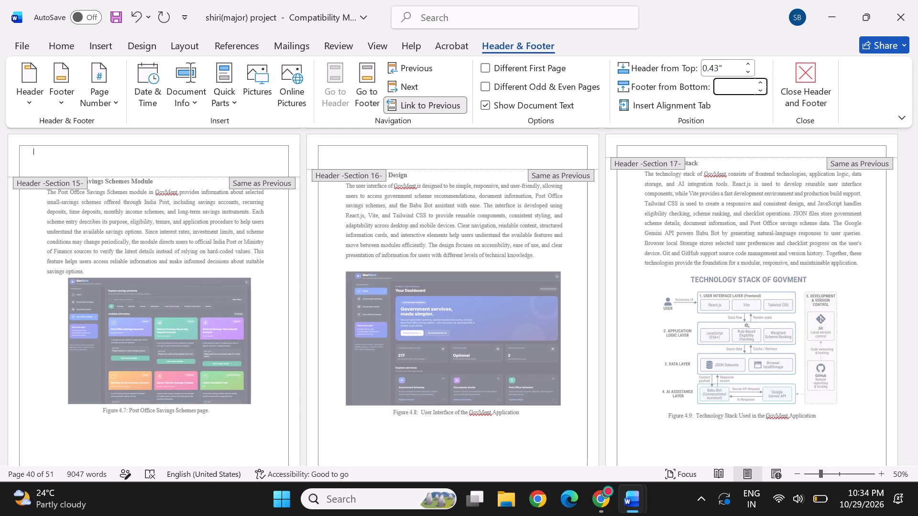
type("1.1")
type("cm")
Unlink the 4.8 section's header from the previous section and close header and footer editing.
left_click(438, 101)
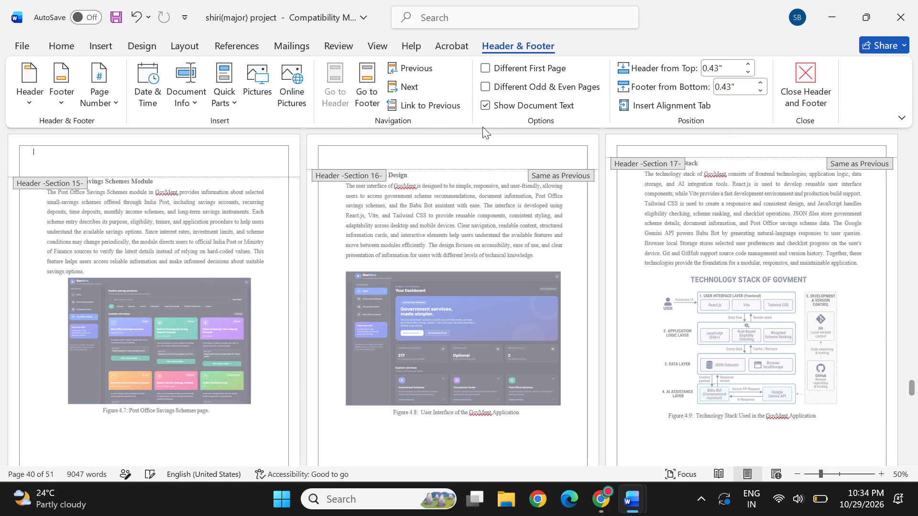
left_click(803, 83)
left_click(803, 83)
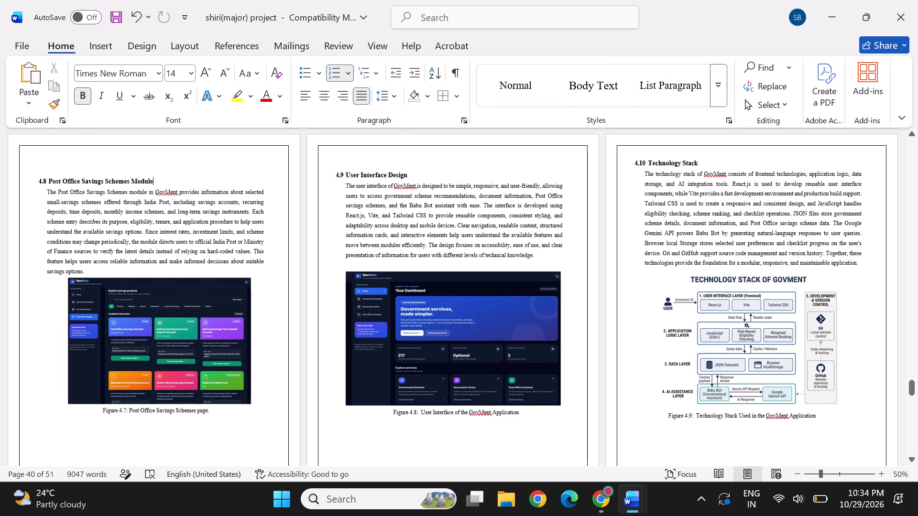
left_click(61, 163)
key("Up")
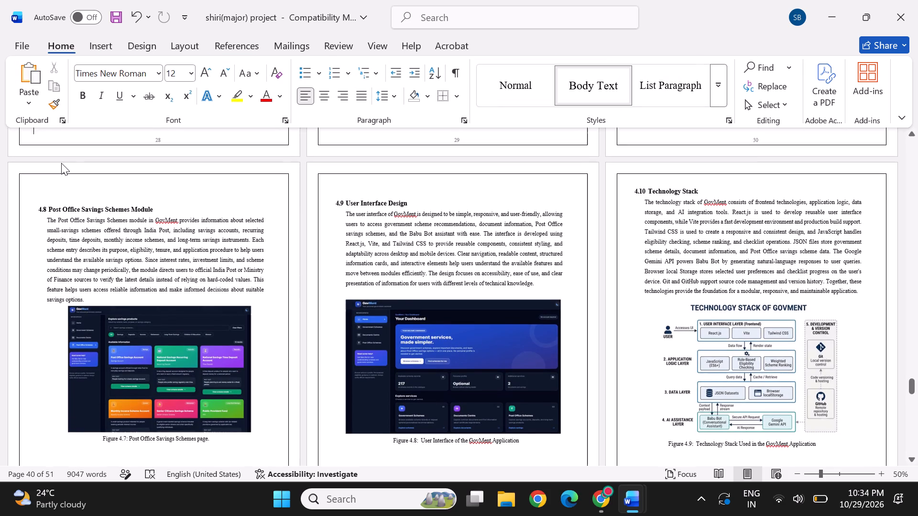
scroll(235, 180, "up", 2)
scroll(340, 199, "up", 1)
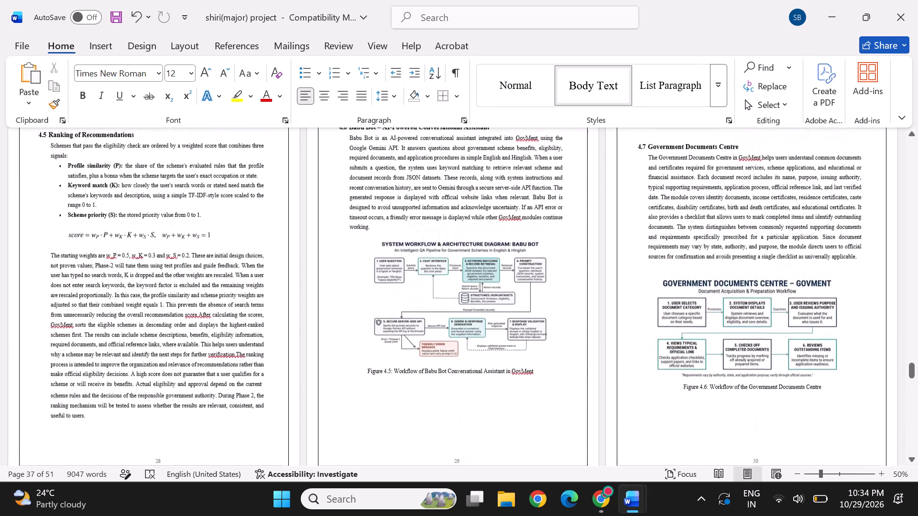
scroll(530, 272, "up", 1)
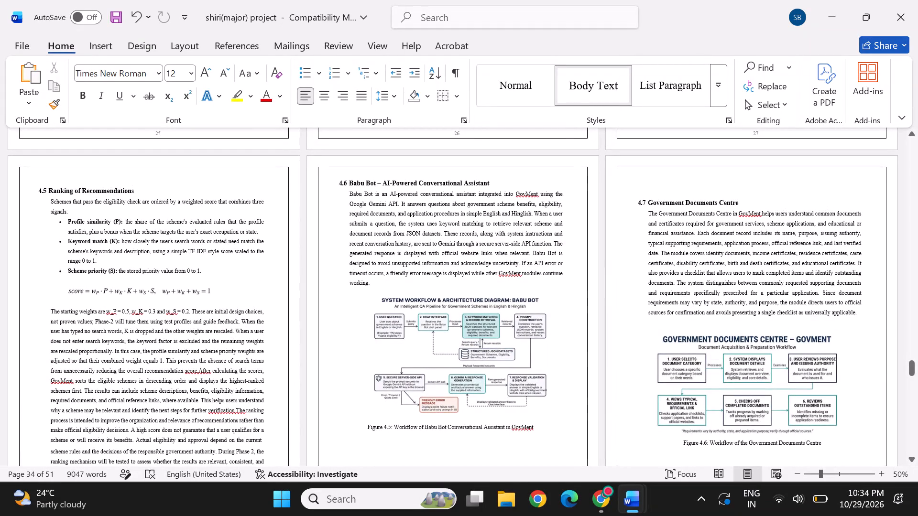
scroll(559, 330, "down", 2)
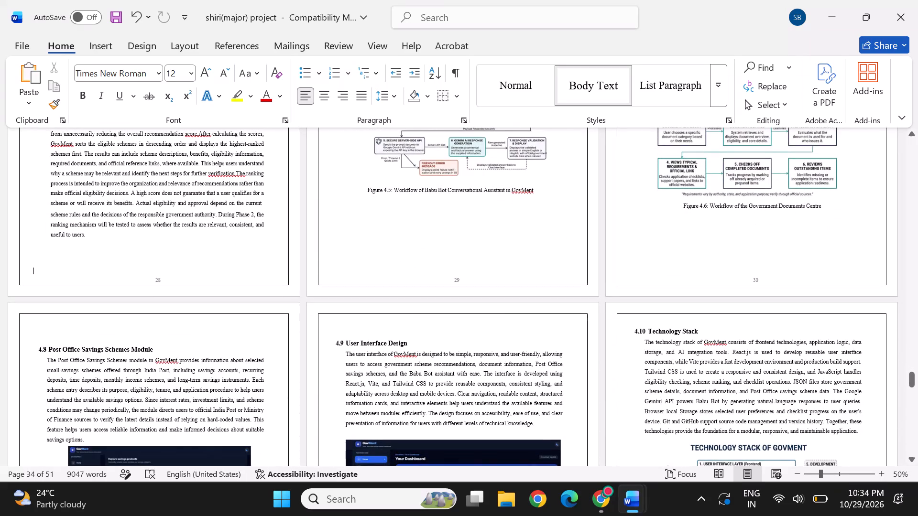
Undo the recent header, footer and blank-line edits around 4.8 Post Office Savings Schemes Module, back to the section break before its heading.
left_click(360, 325)
key("ctrl+z")
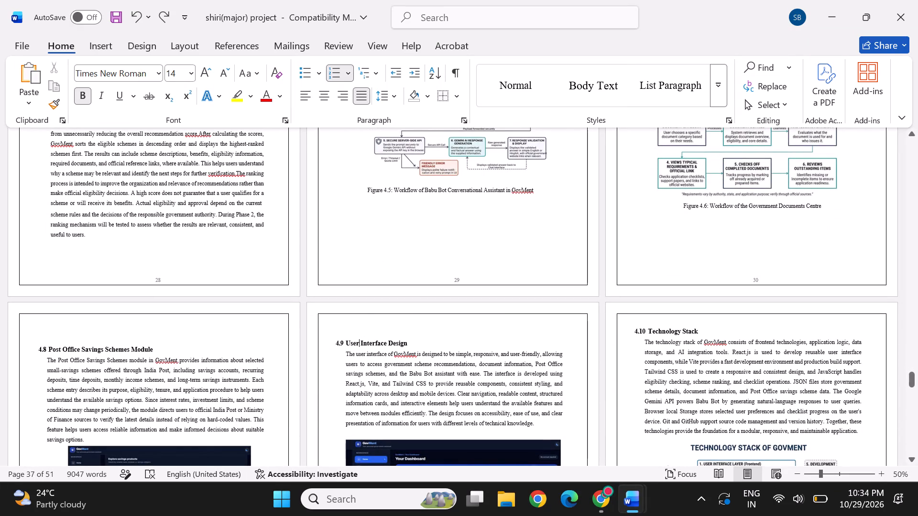
left_click(340, 330)
key("ctrl+z")
left_click(410, 294)
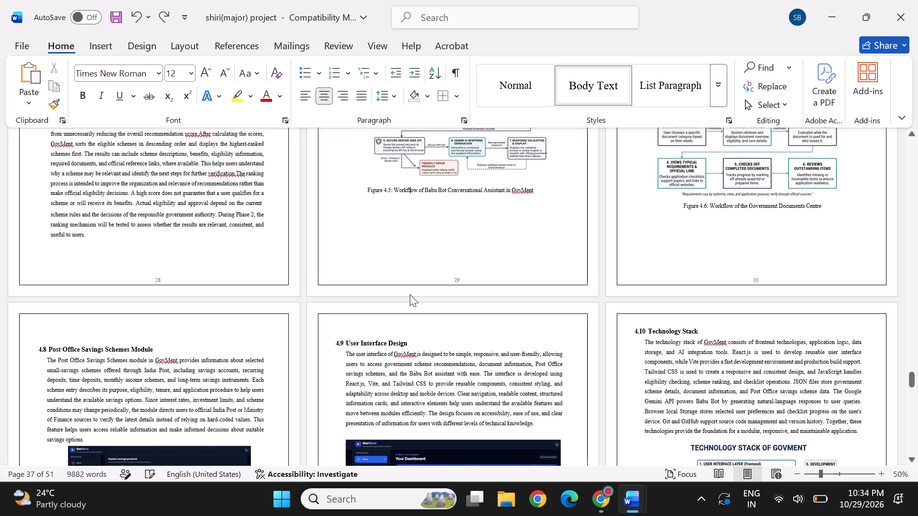
key("ctrl+z")
key("ctrl+z")
key("ctrl+z")
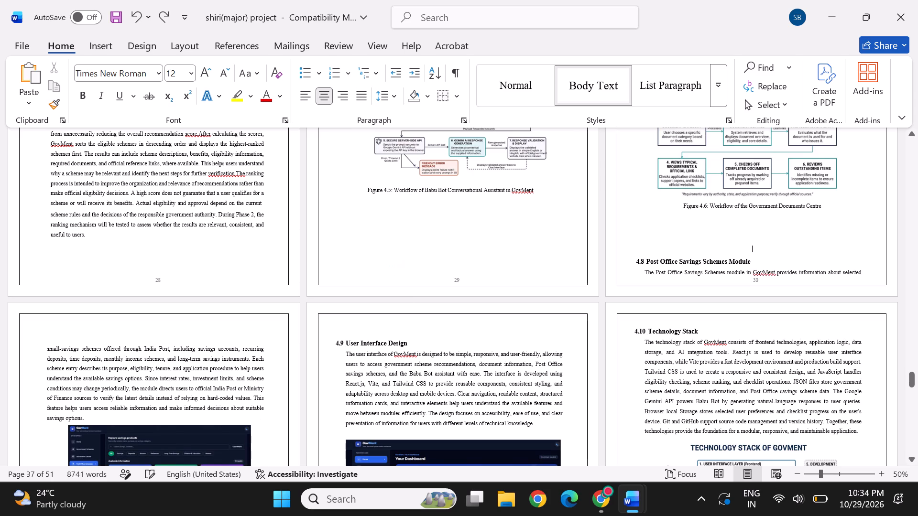
key("ctrl+z")
key("ctrl+z")
key("ctrl+z")
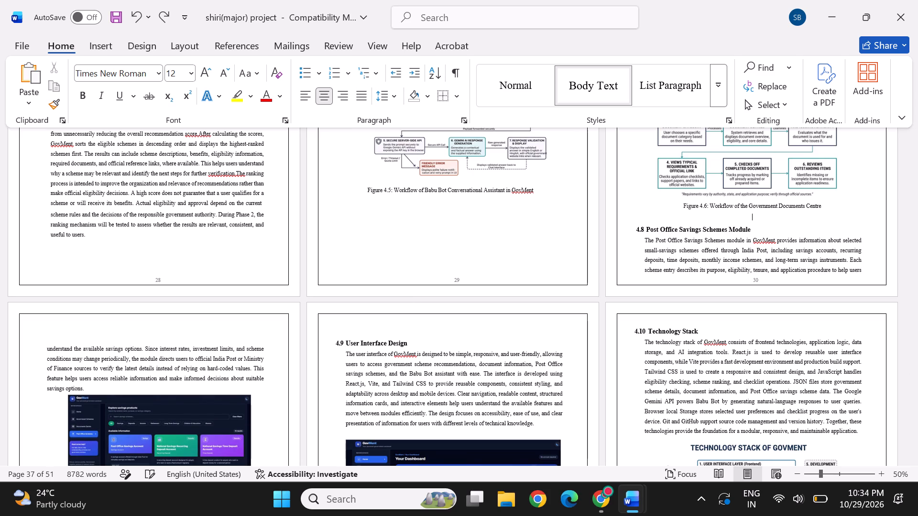
key("ctrl+z")
key("ctrl+z")
key("ctrl+z")
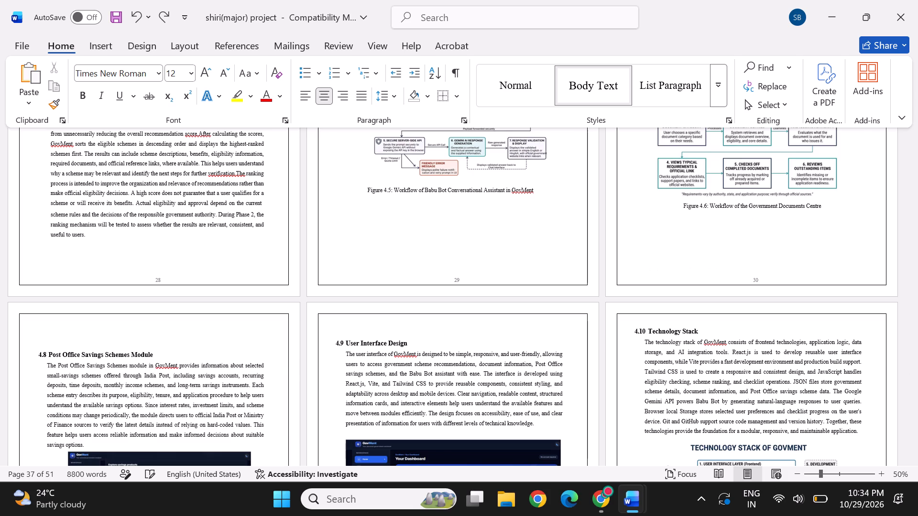
Open the header on the 4.9 User Interface Design page and examine the header links of the earlier sections back to Chapter 3.
scroll(395, 264, "up", 3)
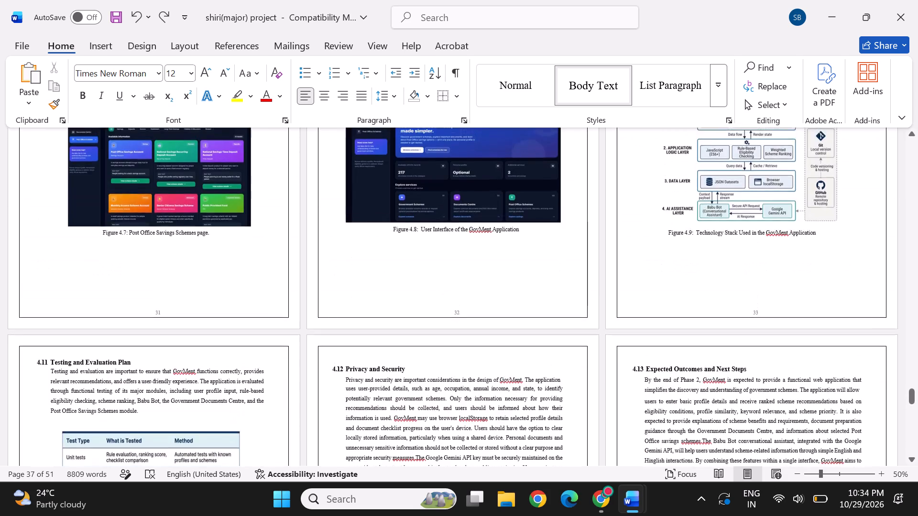
scroll(369, 261, "up", 2)
scroll(390, 208, "up", 1)
left_click(351, 209)
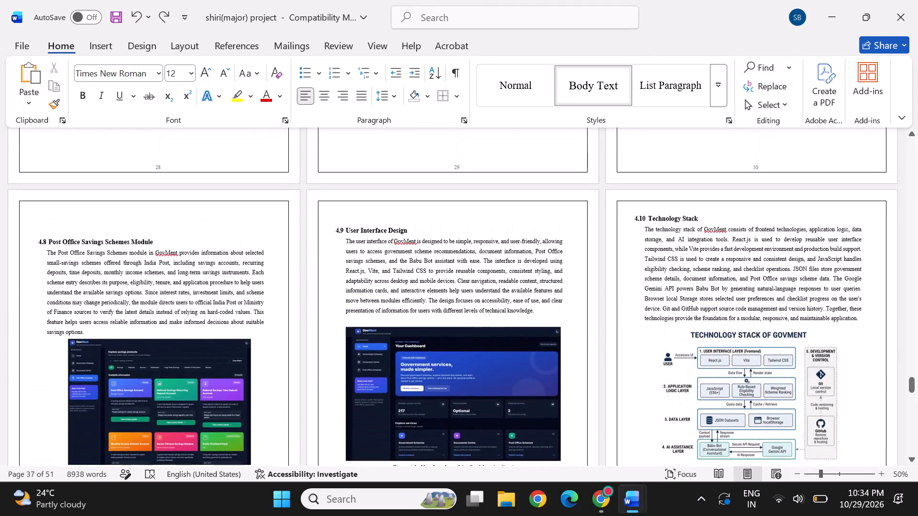
double_click(383, 200)
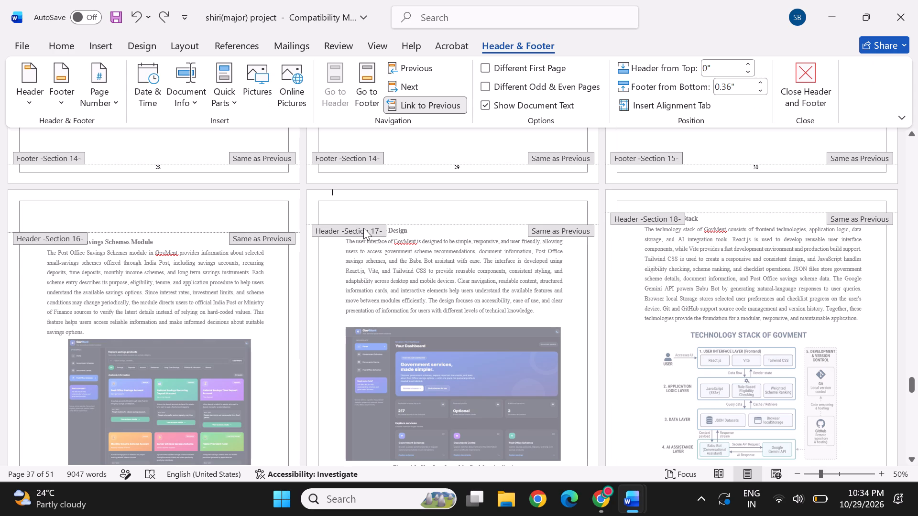
left_click(363, 228)
scroll(247, 242, "up", 1)
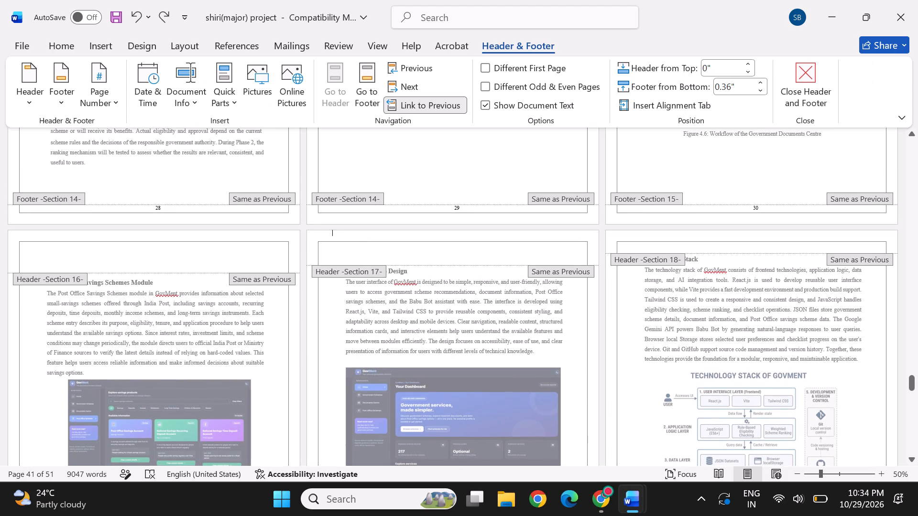
scroll(498, 259, "up", 2)
scroll(420, 231, "up", 1)
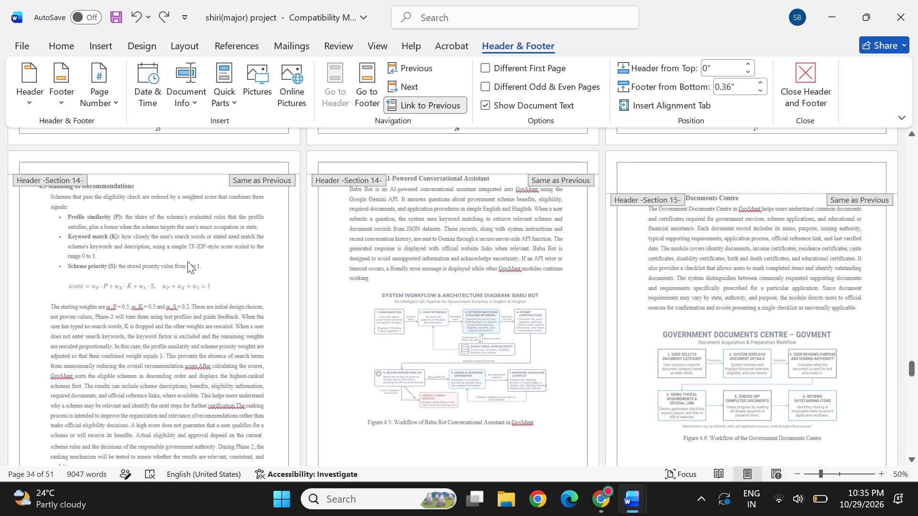
scroll(187, 261, "up", 4)
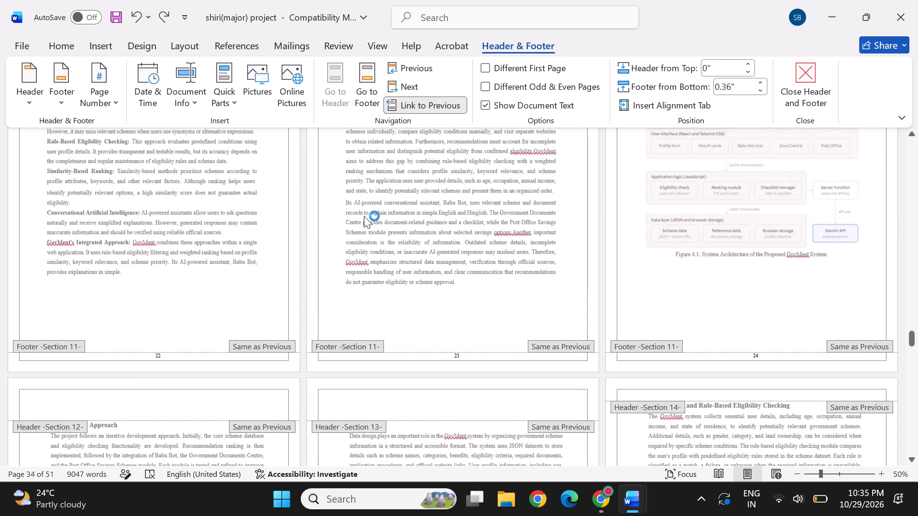
left_click(470, 233)
scroll(470, 233, "up", 2)
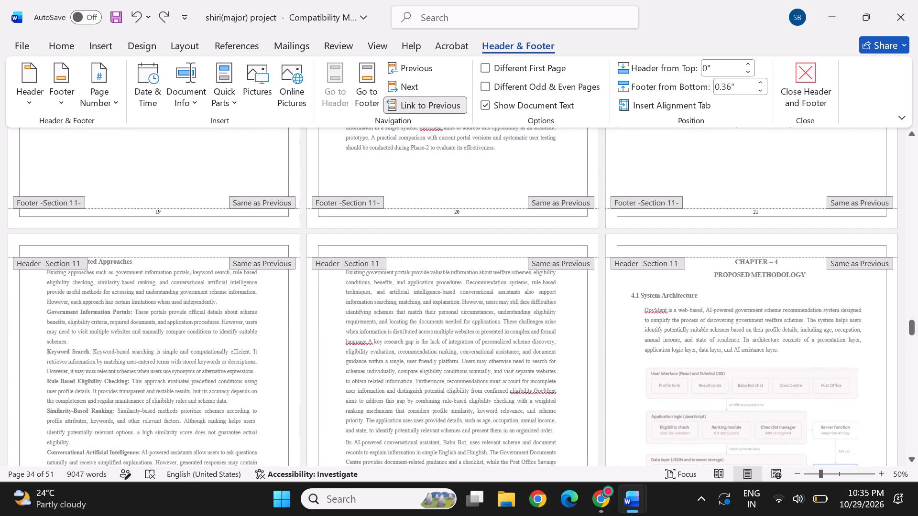
Unlink the Section 11 header from the previous section and close header and footer editing.
double_click(423, 242)
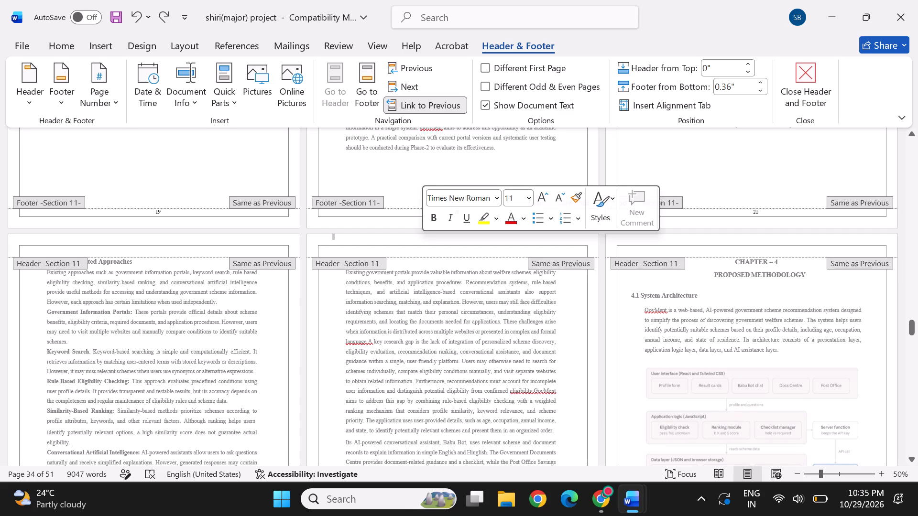
double_click(433, 247)
scroll(428, 333, "down", 9)
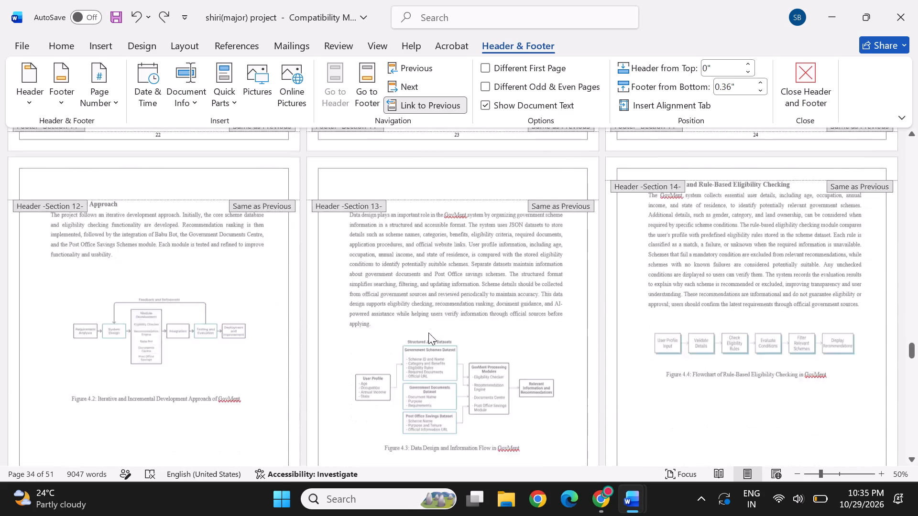
scroll(428, 333, "down", 20)
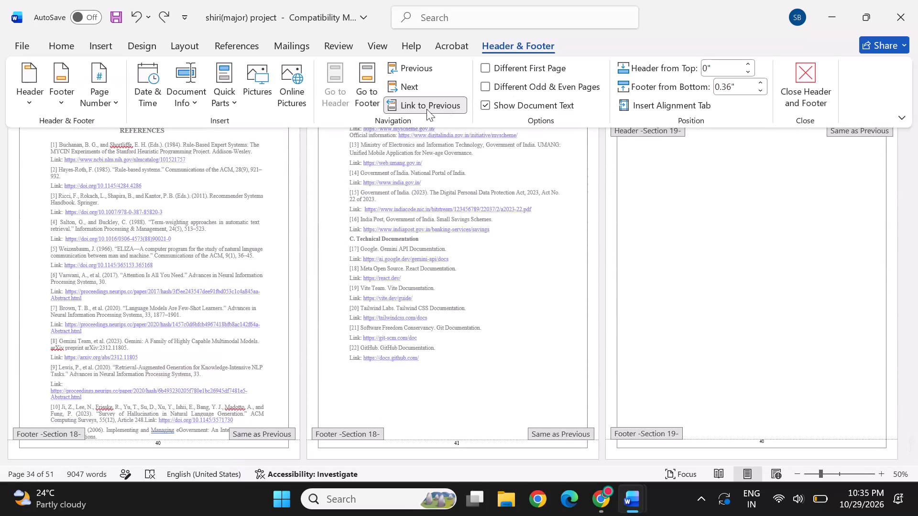
left_click(416, 109)
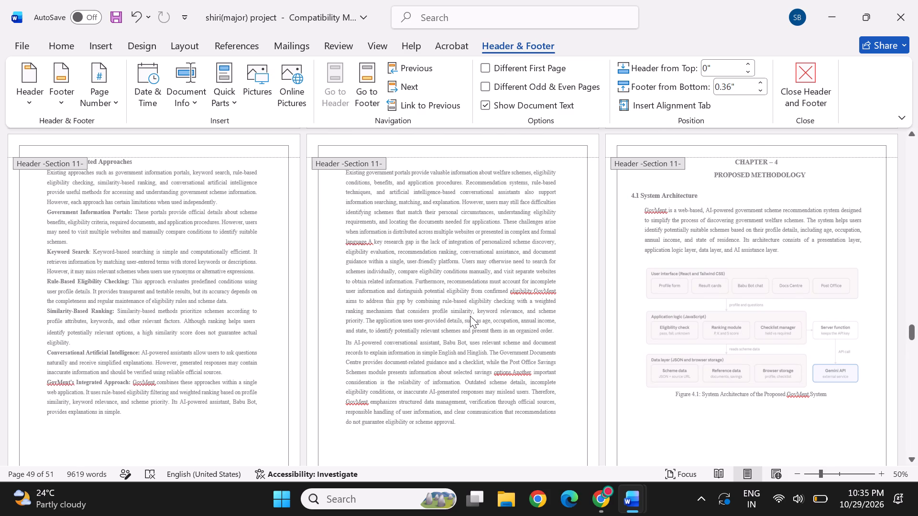
scroll(471, 317, "down", 11)
scroll(524, 238, "up", 1)
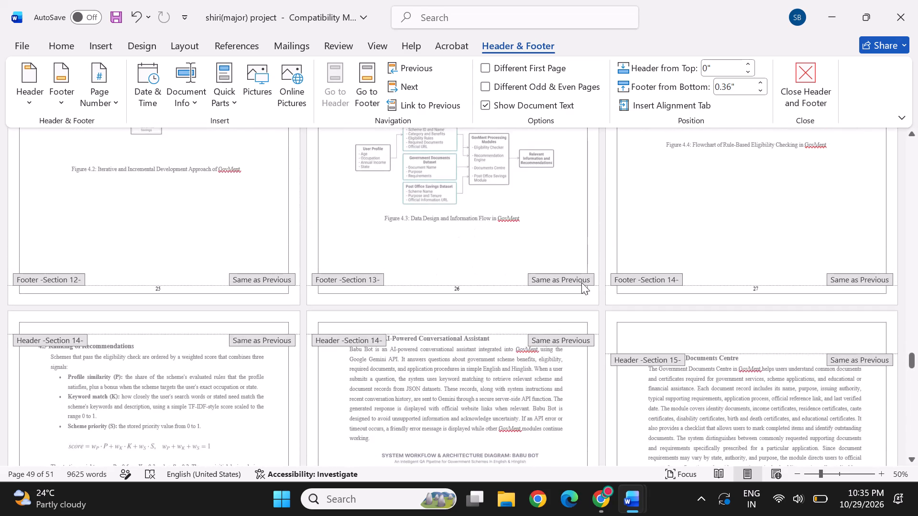
scroll(581, 282, "up", 3)
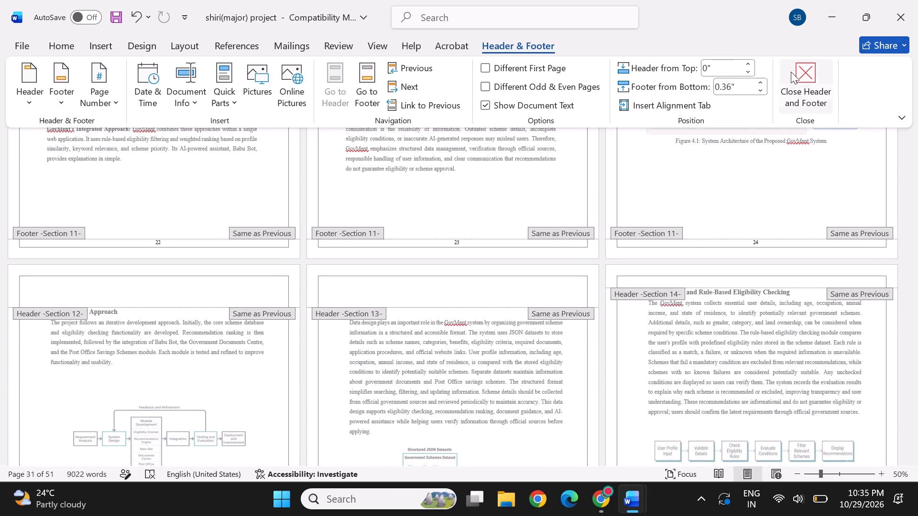
left_click(809, 76)
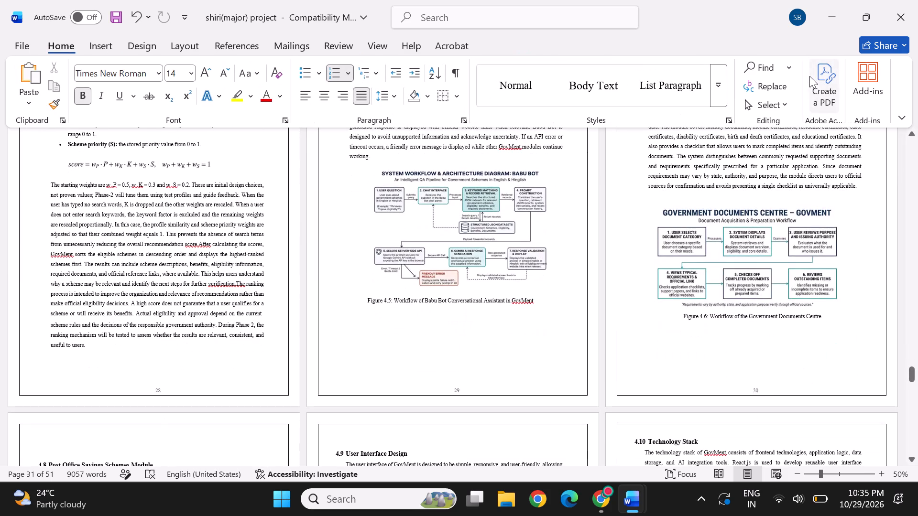
Delete the section break after the Figure 4.5 caption, before the 4.7 Government Documents Centre section.
scroll(553, 175, "up", 1)
scroll(456, 174, "up", 1)
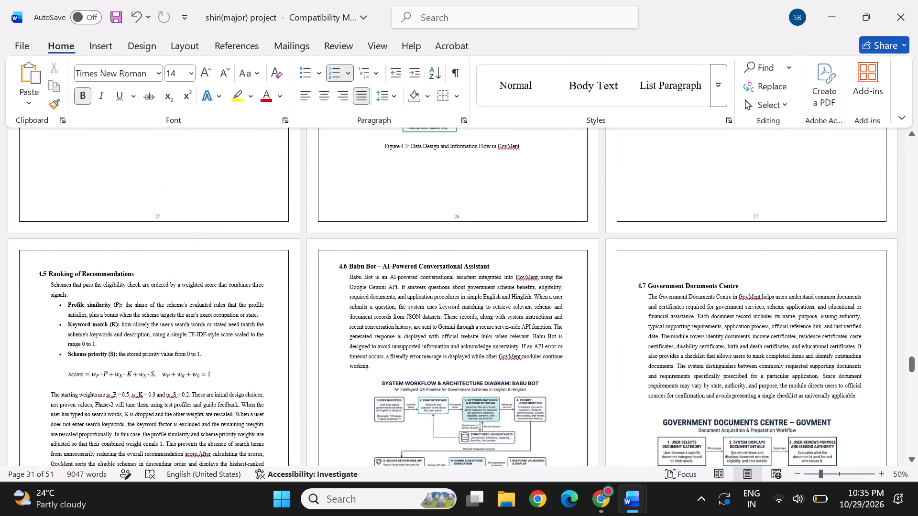
left_click(661, 268)
key("Up")
scroll(501, 322, "down", 2)
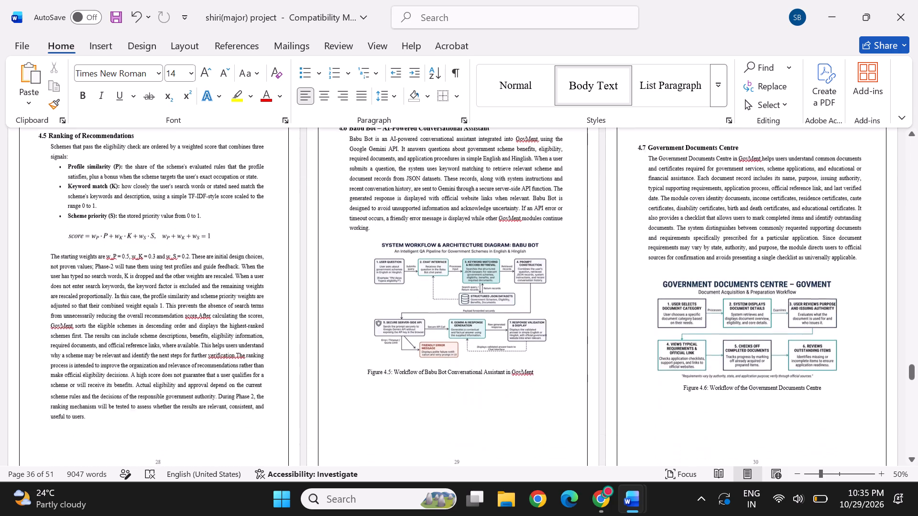
left_click(382, 361)
left_click(350, 375)
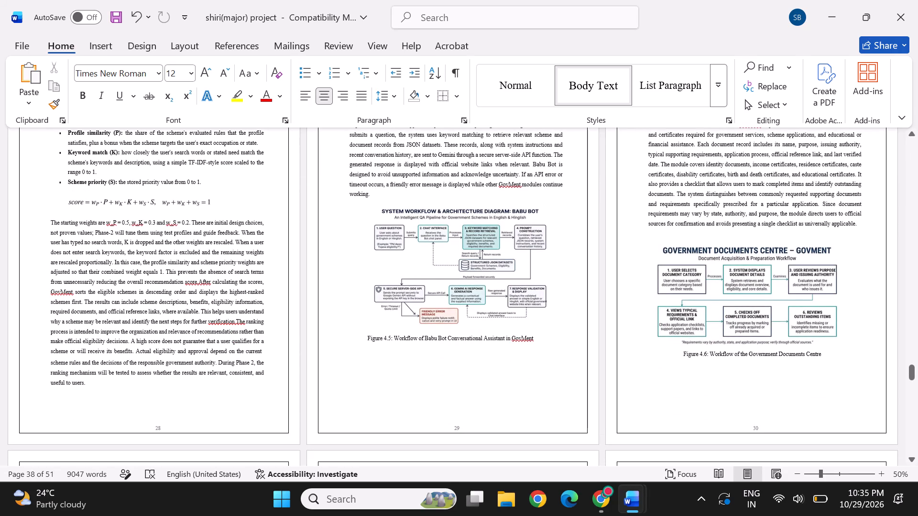
left_click(536, 341)
key("Delete")
Open the Section 14 header on the Government Documents Centre page and clear its distance from the top.
scroll(621, 270, "up", 1)
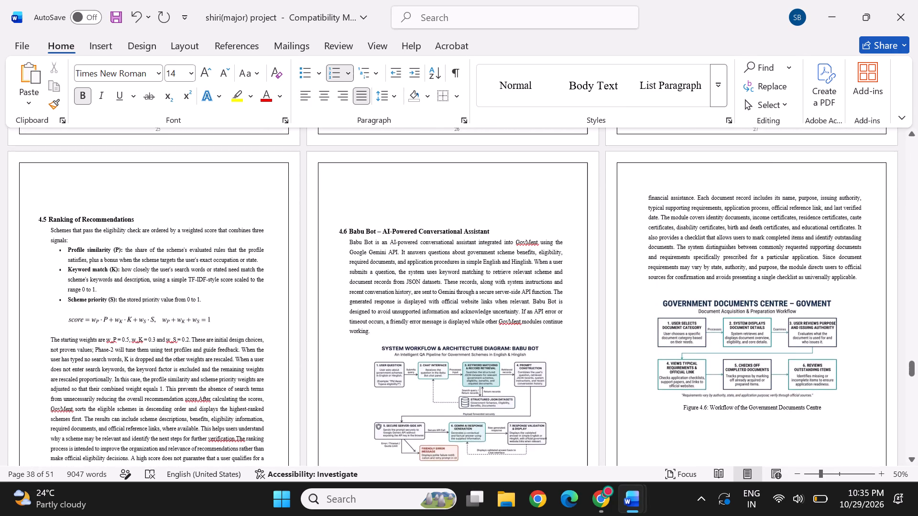
scroll(773, 150, "up", 1)
double_click(740, 189)
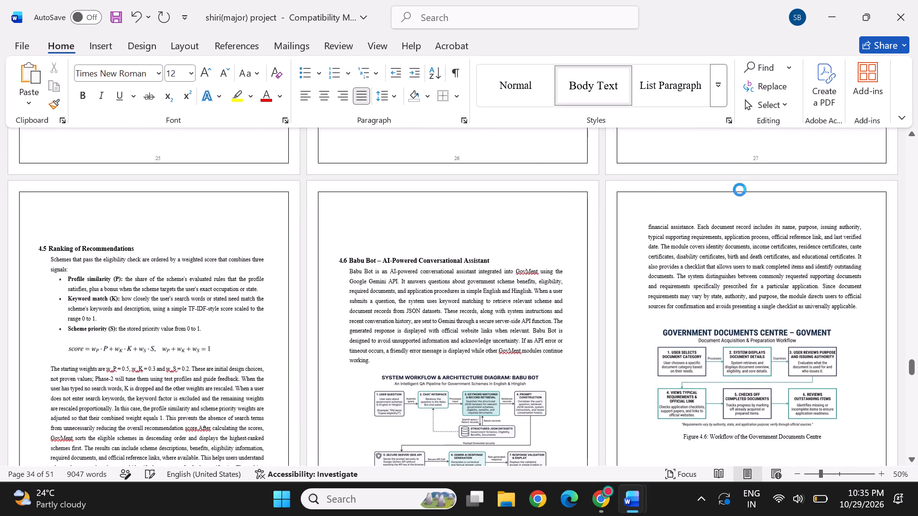
double_click(657, 193)
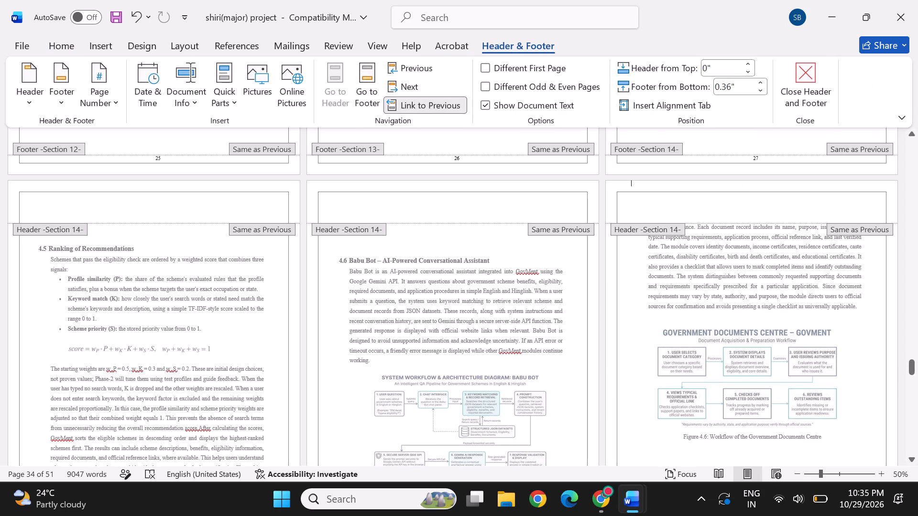
left_click_drag(792, 313, 681, 240)
left_click_drag(728, 65, 706, 68)
key("Delete")
key("Delete")
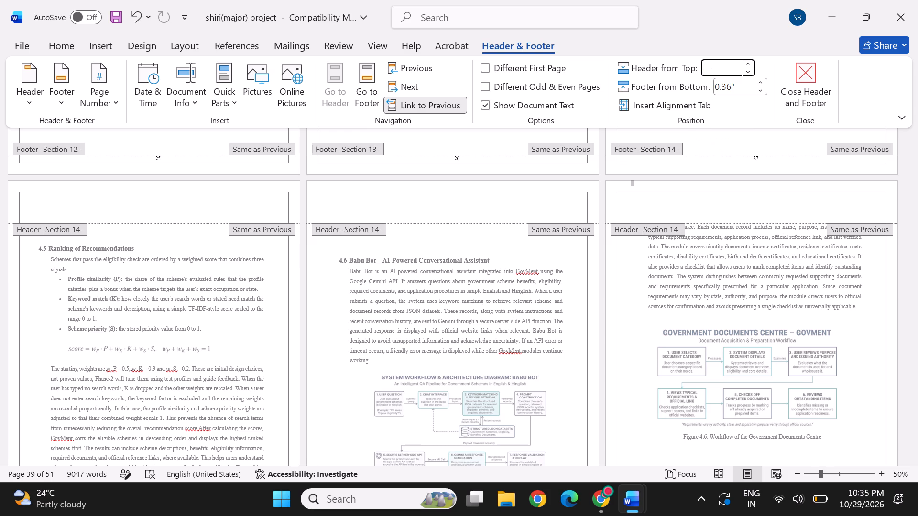
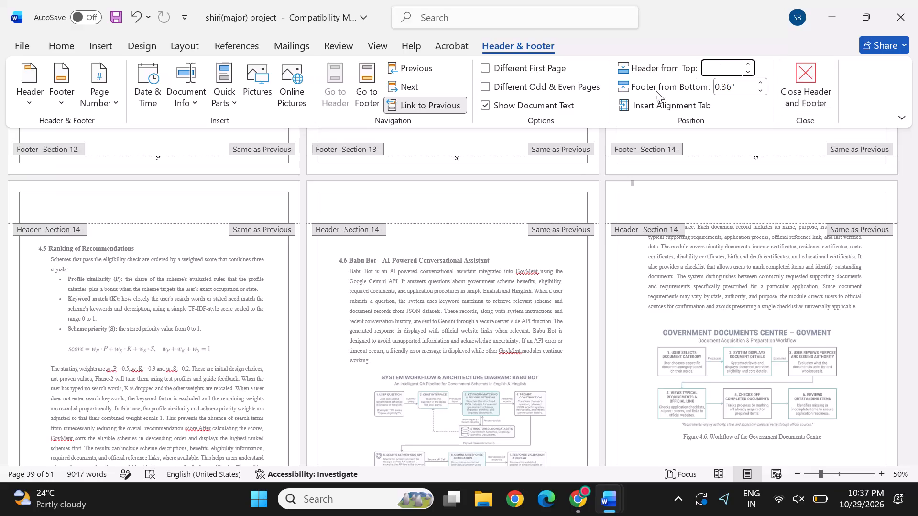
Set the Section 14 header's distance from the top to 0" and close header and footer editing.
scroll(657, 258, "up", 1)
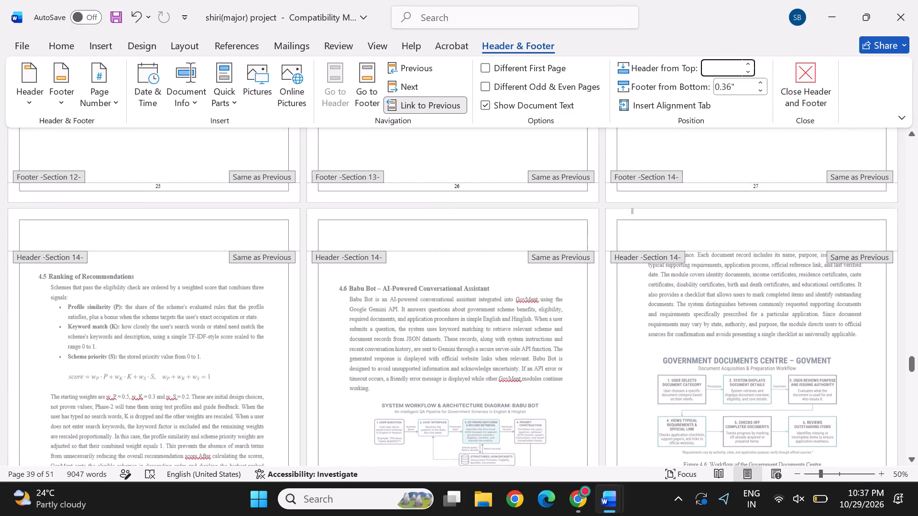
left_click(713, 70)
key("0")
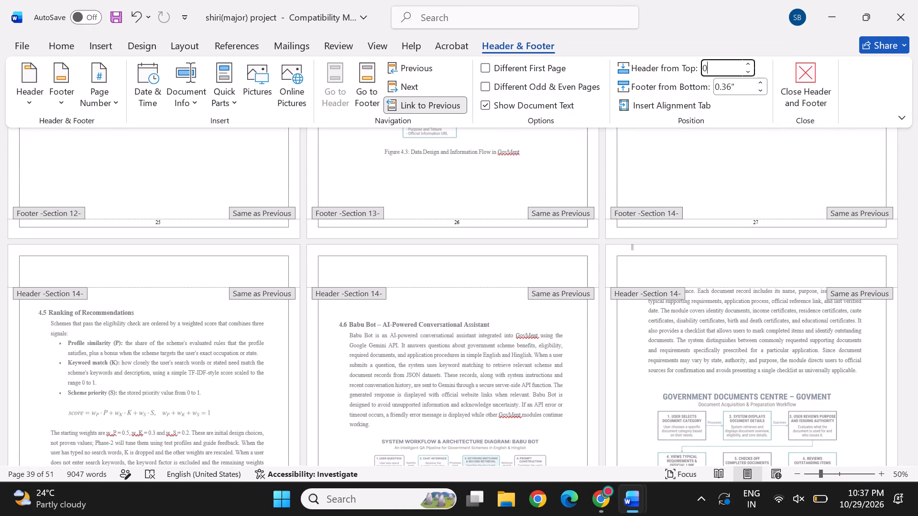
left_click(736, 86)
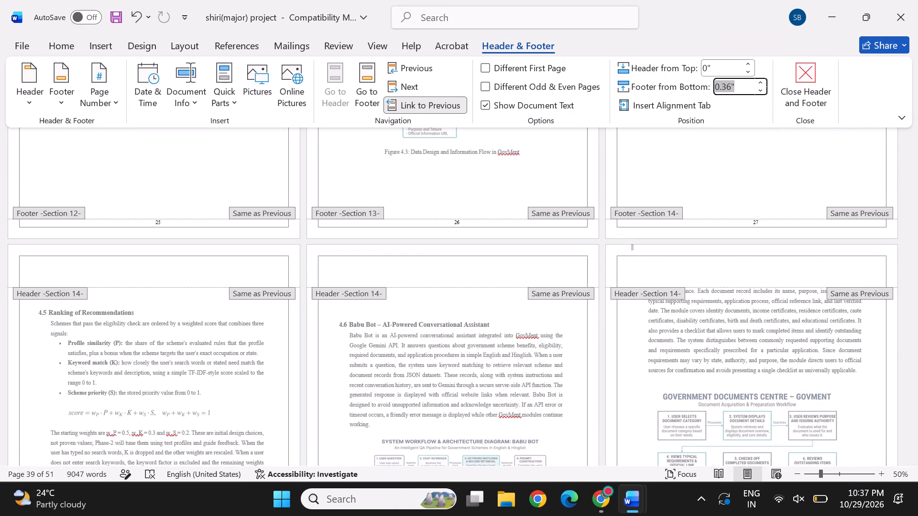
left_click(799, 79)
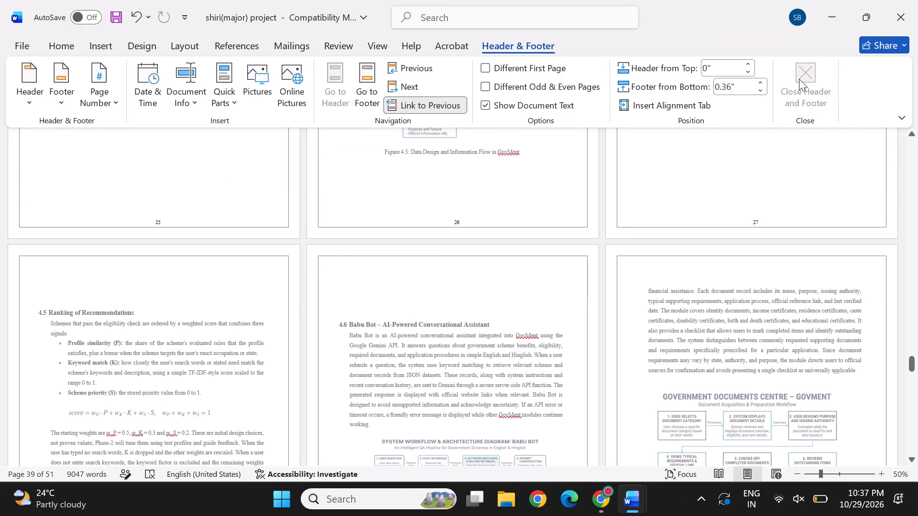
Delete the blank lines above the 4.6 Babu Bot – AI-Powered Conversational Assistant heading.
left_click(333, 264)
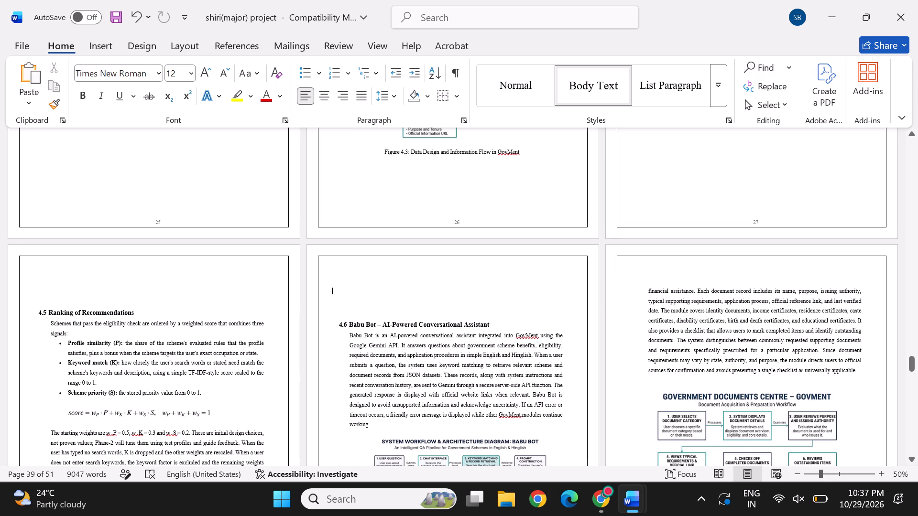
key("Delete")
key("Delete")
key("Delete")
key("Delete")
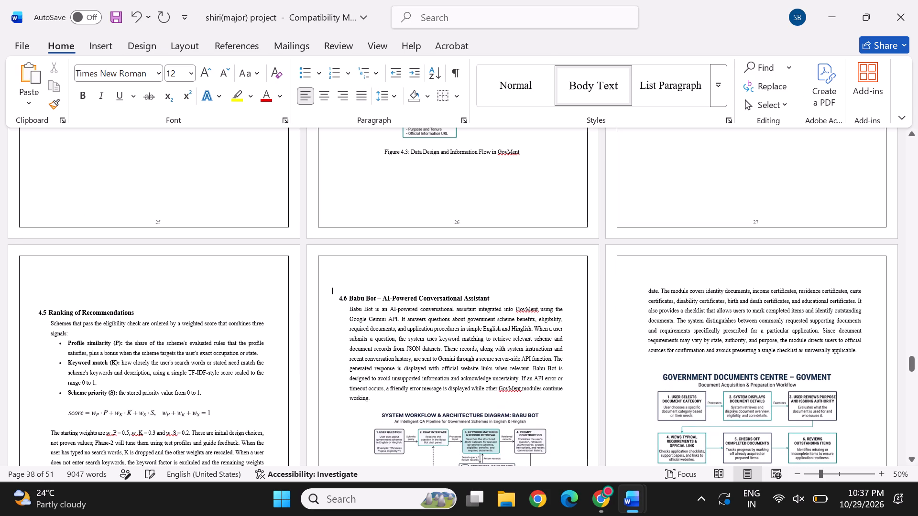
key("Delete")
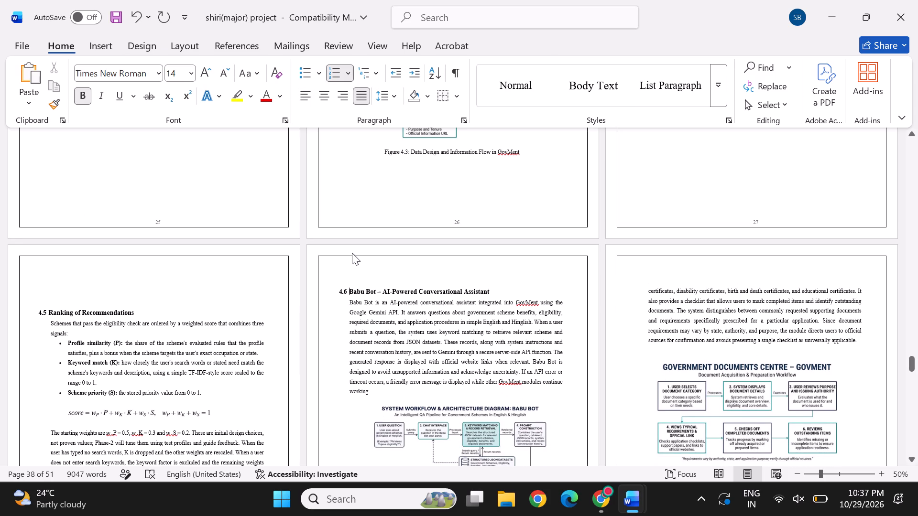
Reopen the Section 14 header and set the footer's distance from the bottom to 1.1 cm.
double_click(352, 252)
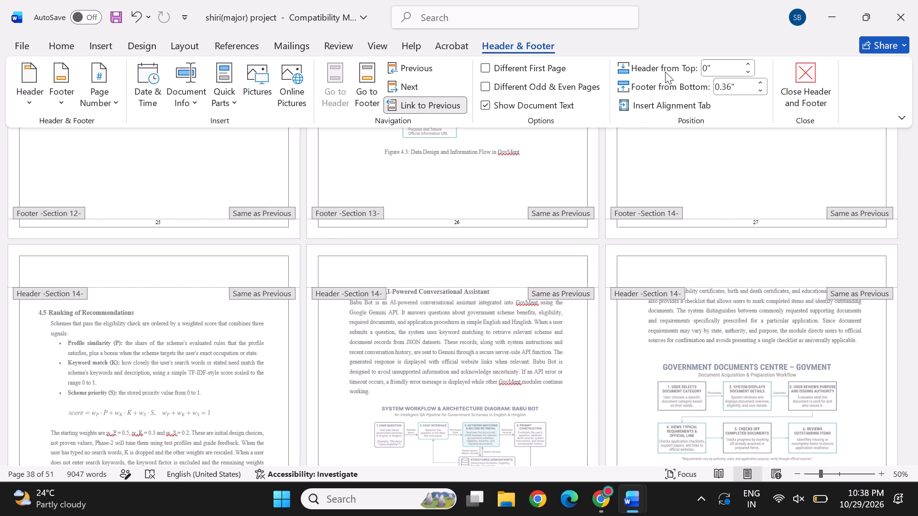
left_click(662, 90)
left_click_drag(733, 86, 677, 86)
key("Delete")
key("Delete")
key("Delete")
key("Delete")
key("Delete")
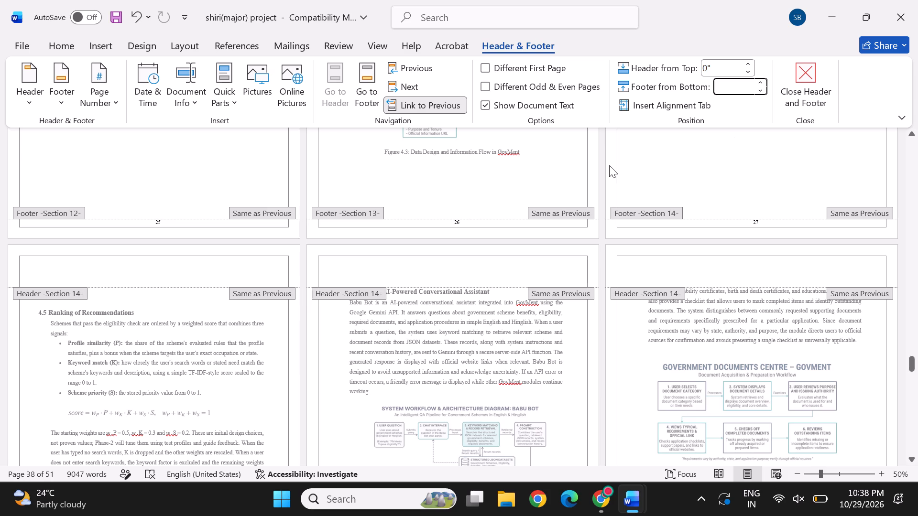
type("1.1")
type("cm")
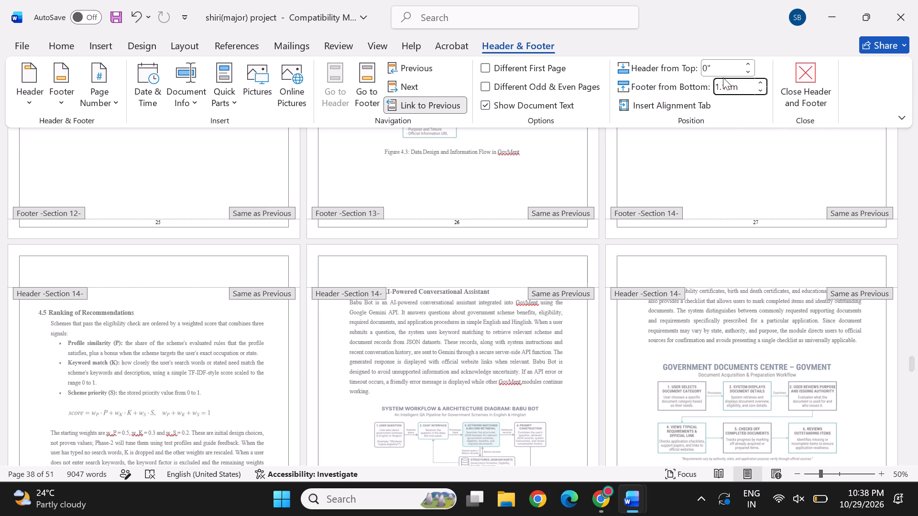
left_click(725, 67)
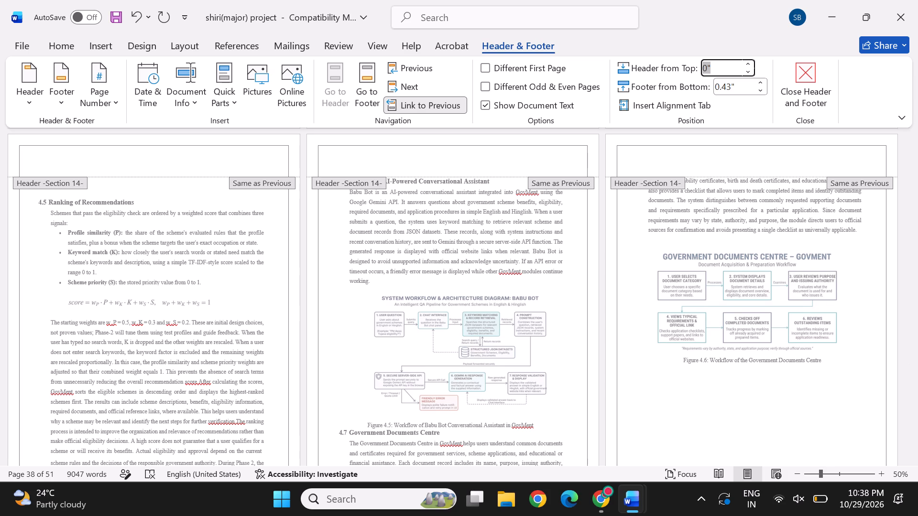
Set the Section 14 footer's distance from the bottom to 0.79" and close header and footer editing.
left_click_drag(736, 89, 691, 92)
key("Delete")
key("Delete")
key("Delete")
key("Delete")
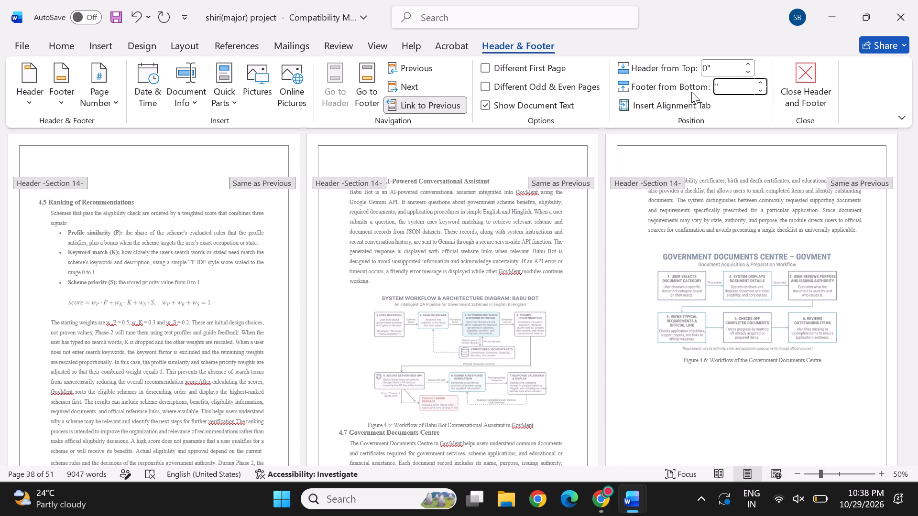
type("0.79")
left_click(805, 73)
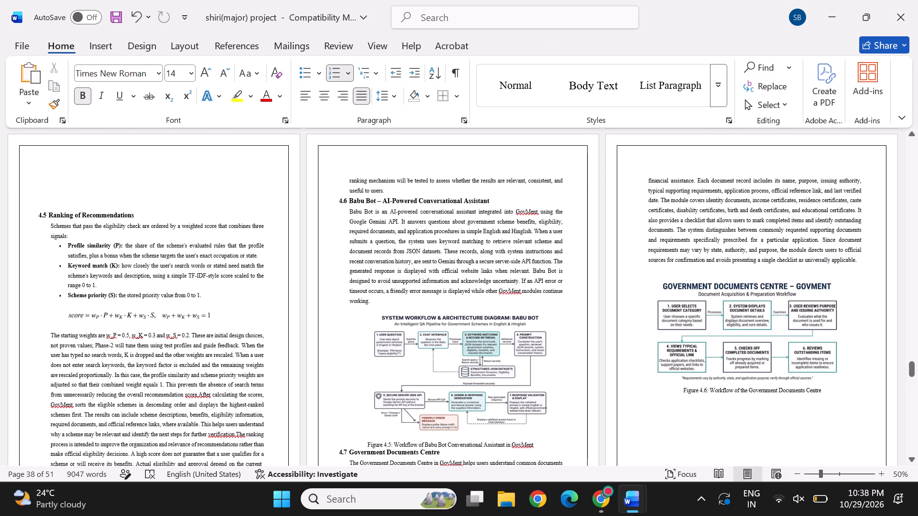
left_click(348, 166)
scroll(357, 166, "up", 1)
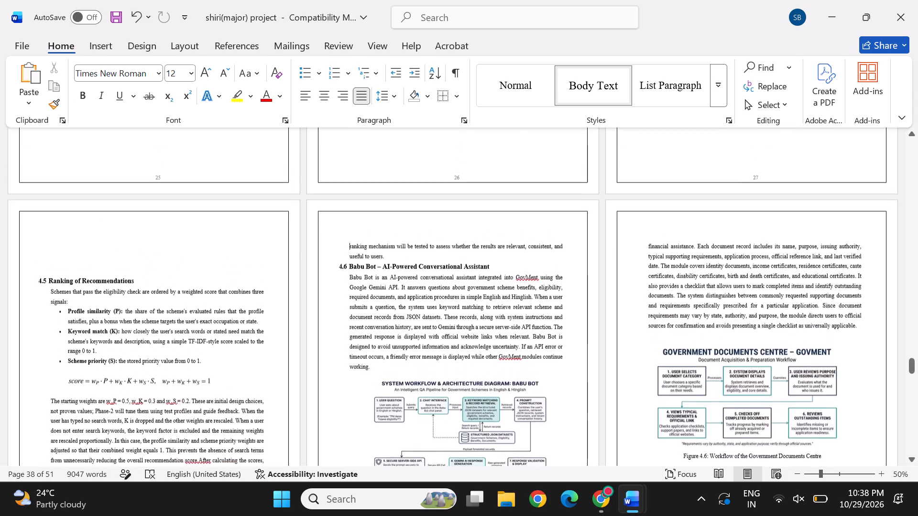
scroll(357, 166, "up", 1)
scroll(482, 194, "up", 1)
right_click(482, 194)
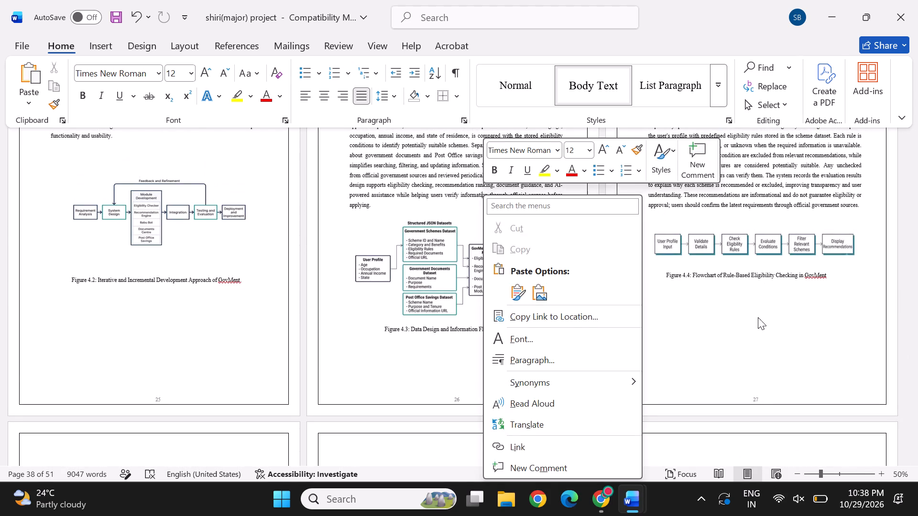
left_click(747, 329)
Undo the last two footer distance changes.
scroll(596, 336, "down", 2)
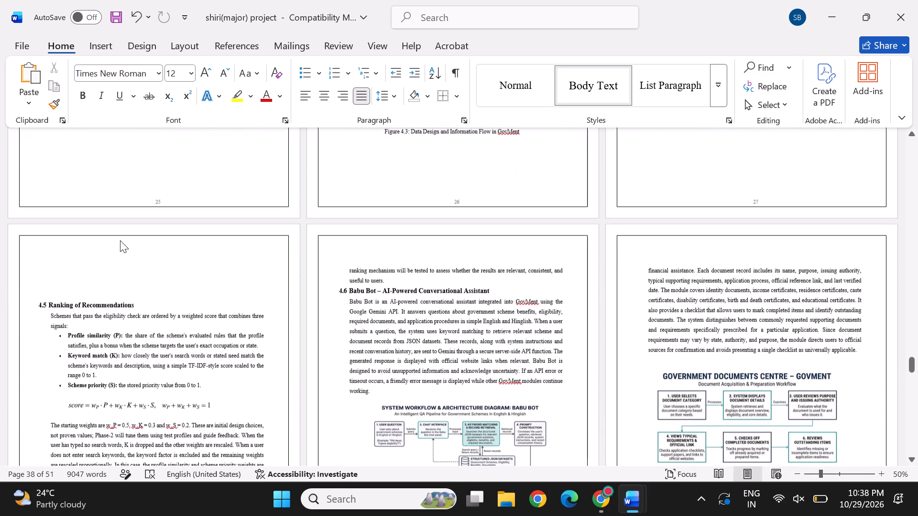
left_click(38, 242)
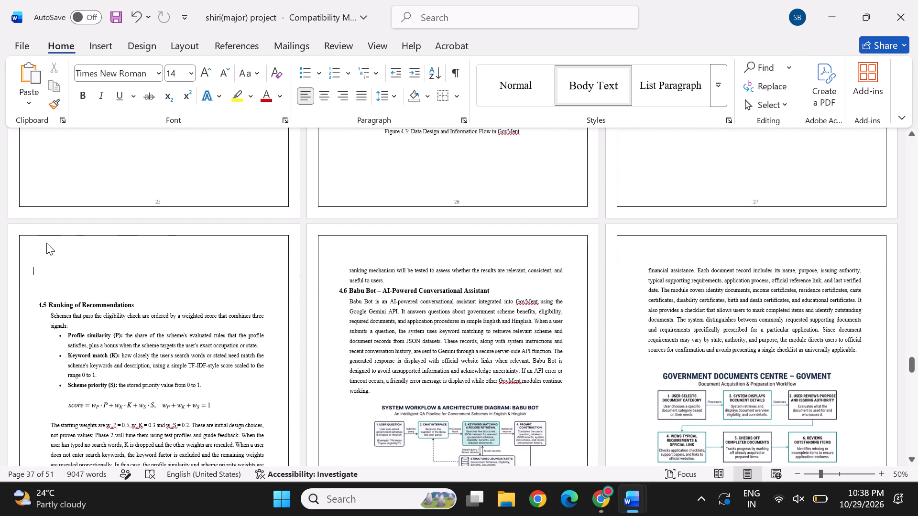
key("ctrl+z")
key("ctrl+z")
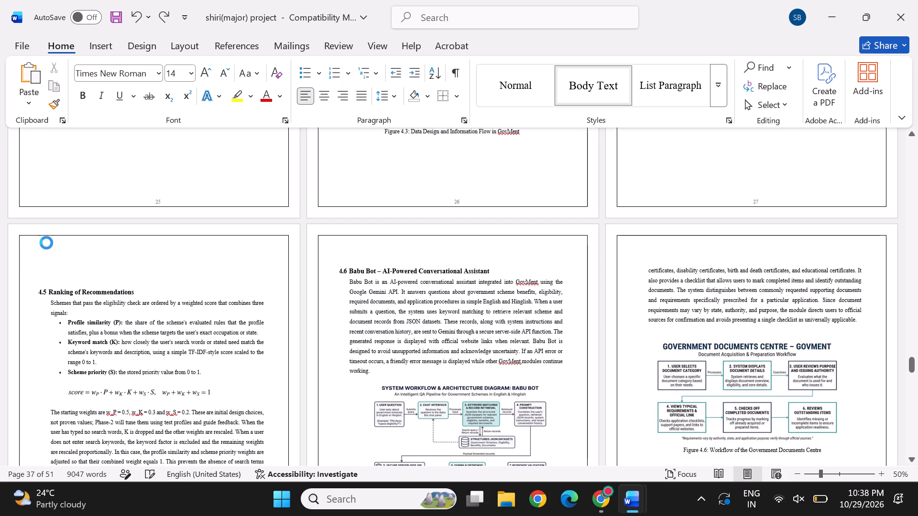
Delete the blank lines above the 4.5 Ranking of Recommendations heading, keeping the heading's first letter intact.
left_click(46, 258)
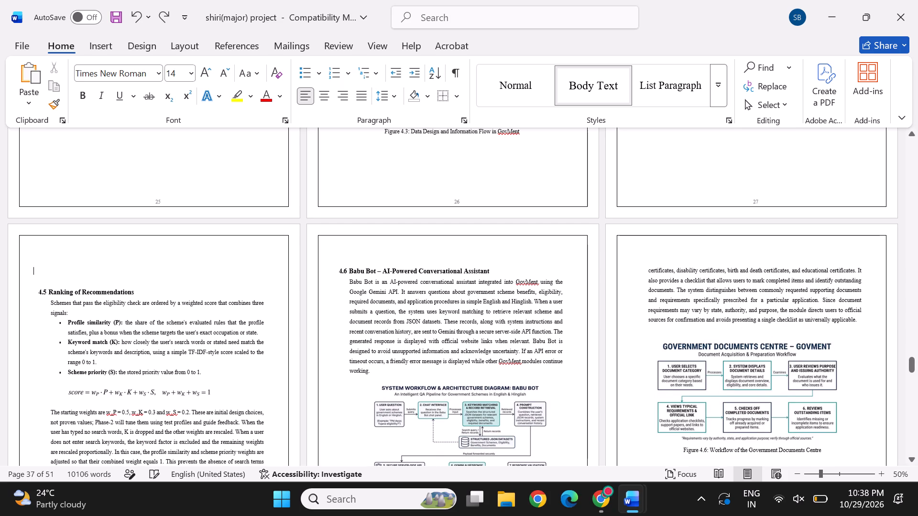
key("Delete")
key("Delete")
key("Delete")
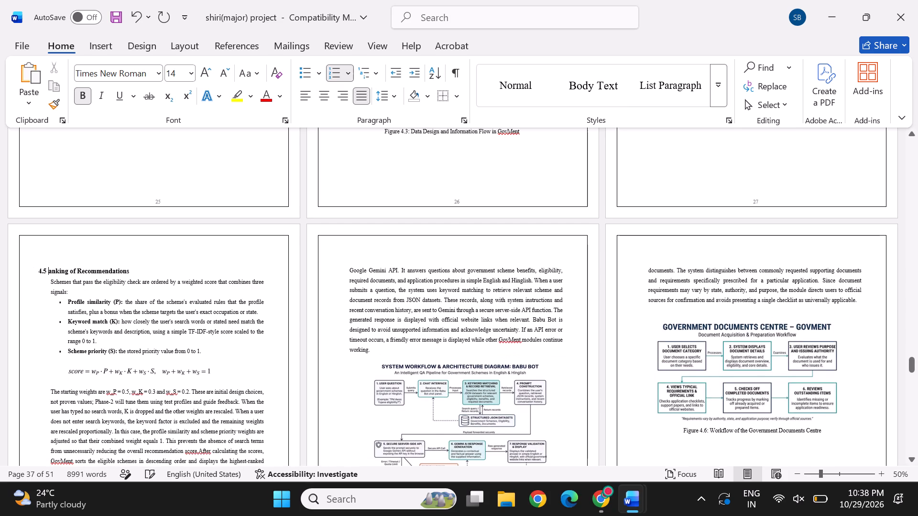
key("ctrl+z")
scroll(216, 230, "up", 4)
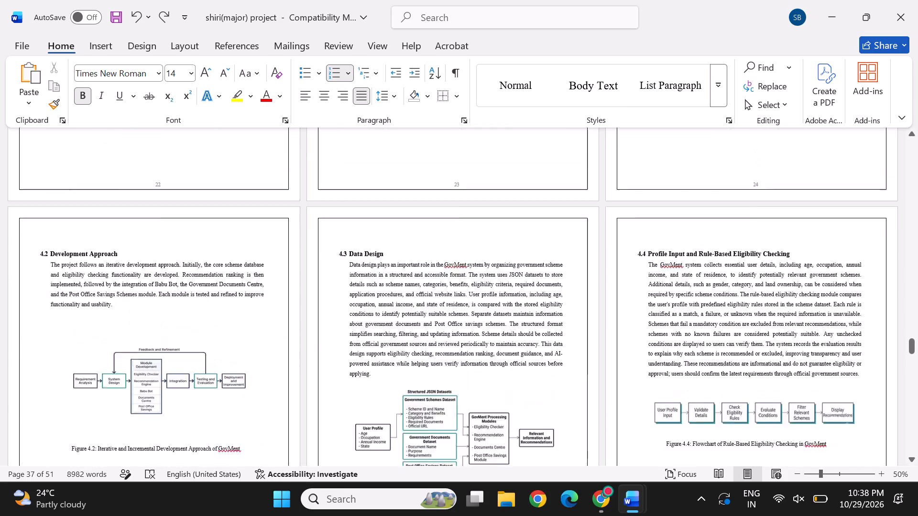
scroll(394, 279, "up", 3)
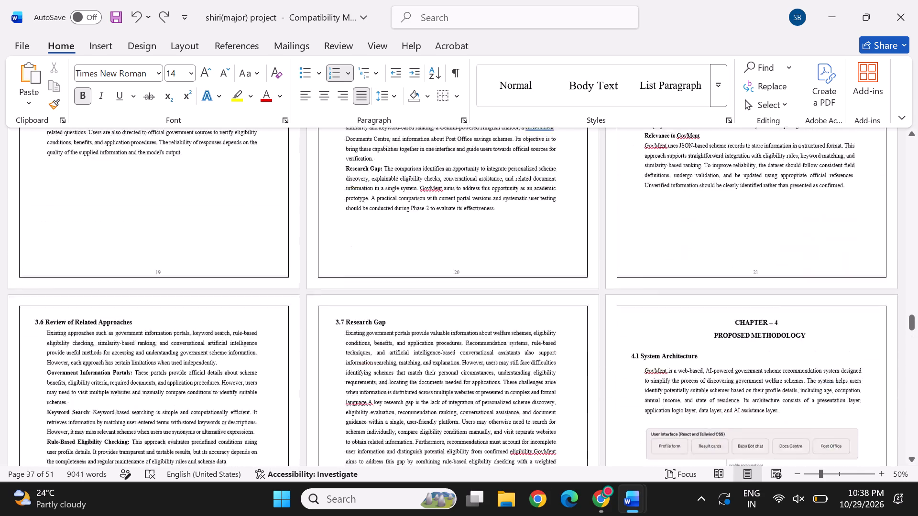
scroll(323, 388, "down", 3)
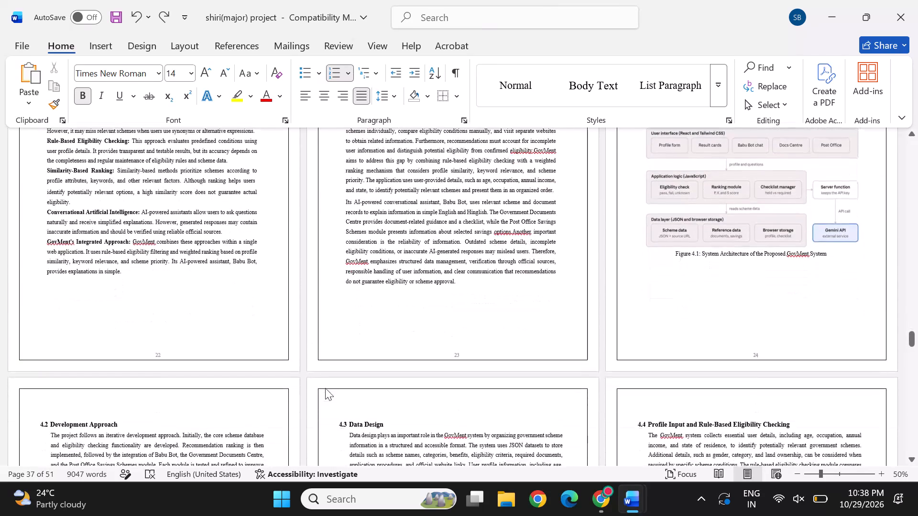
scroll(355, 395, "down", 1)
left_click(47, 325)
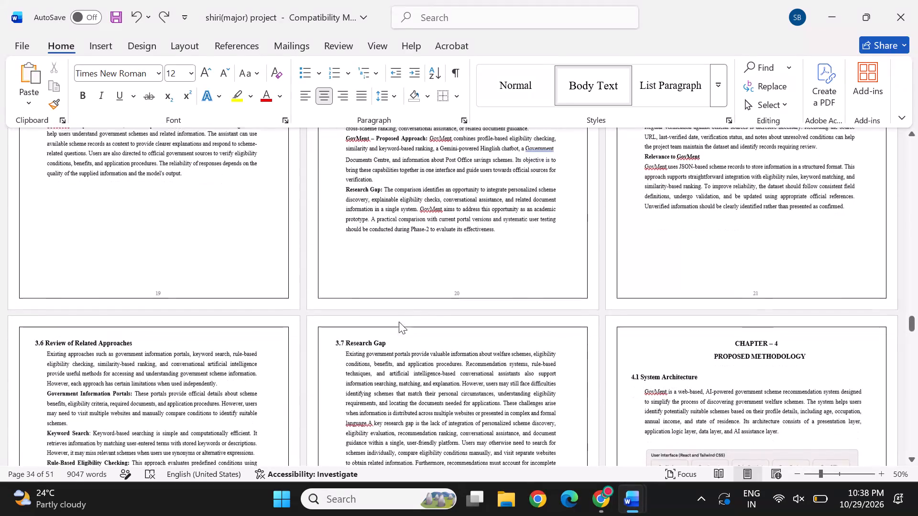
scroll(399, 322, "down", 1)
scroll(409, 270, "down", 1)
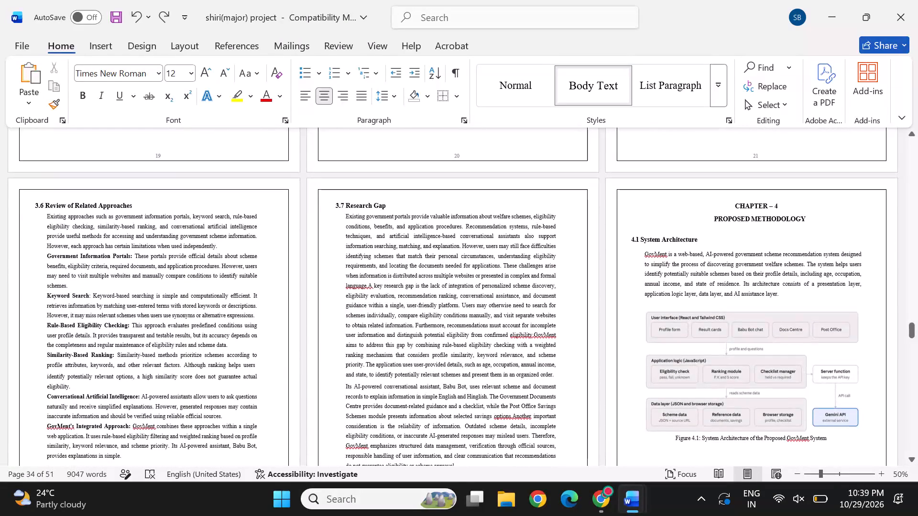
key("ctrl+z")
key("ctrl+z")
key("ctrl+z")
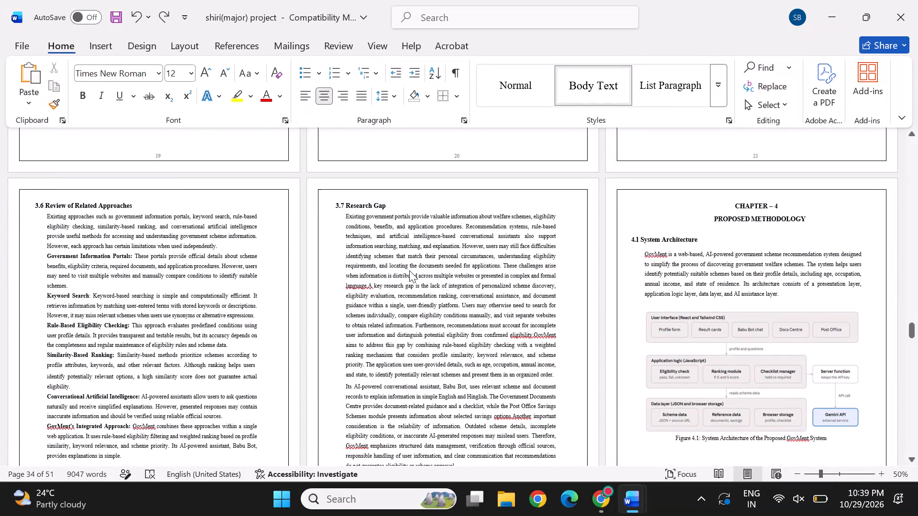
key("ctrl+z")
key("ctrl+z")
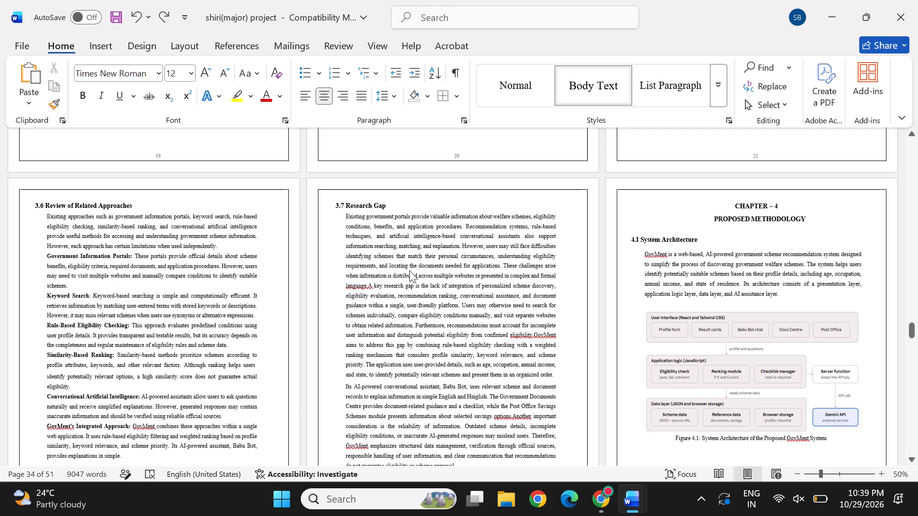
key("ctrl+z")
key("ctrl+z")
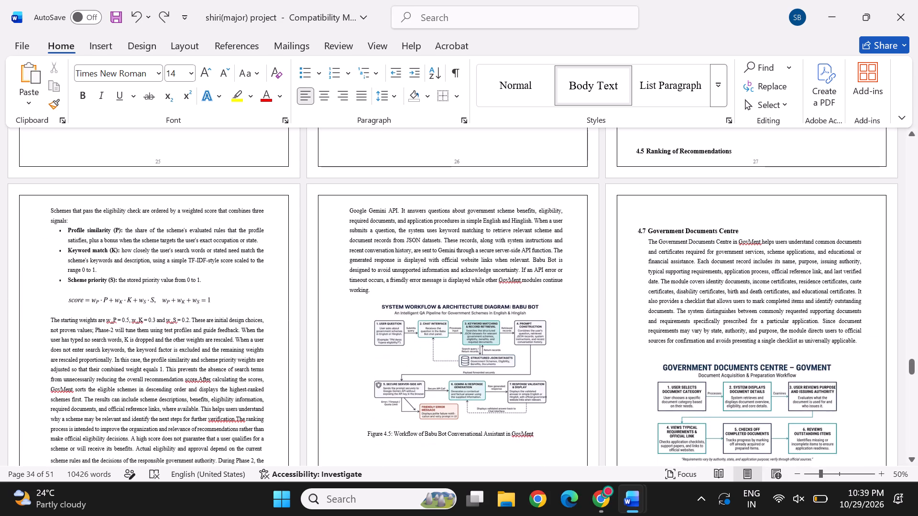
key("ctrl+z")
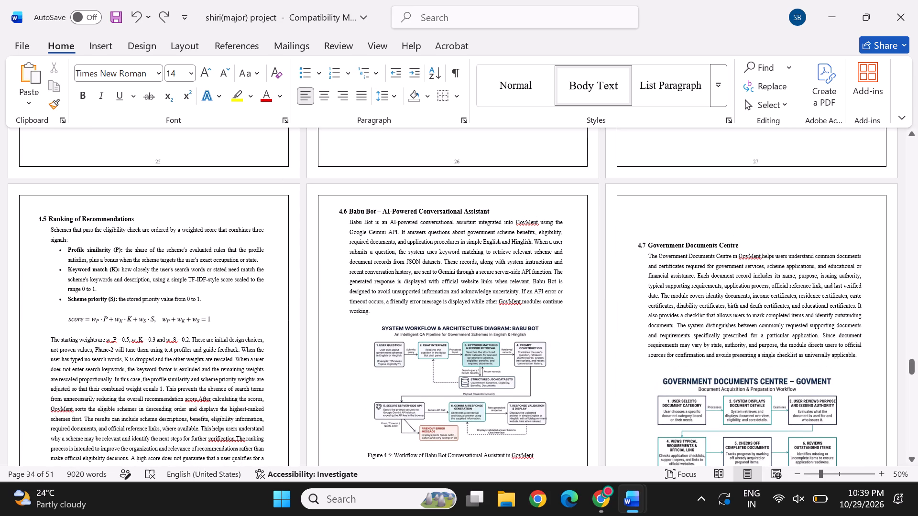
key("ctrl+z")
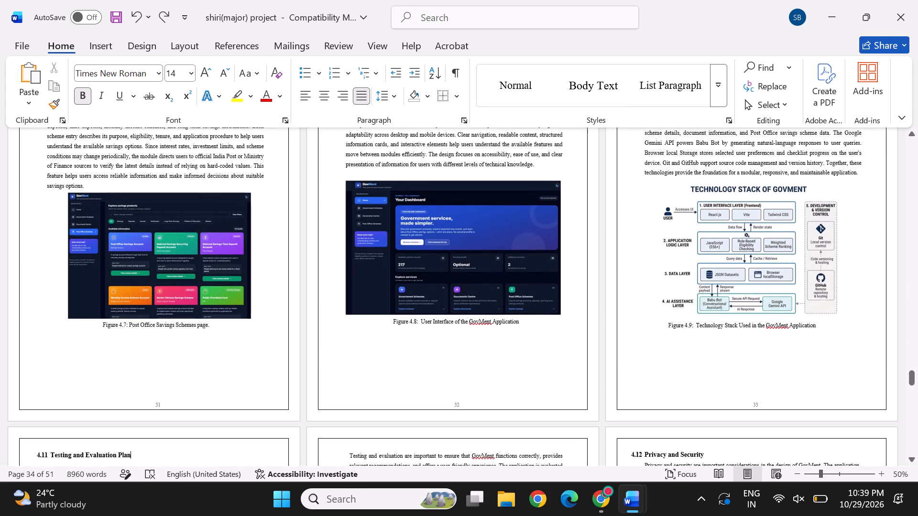
Delete one blank line above the 4.7 Government Documents Centre heading.
scroll(409, 270, "up", 2)
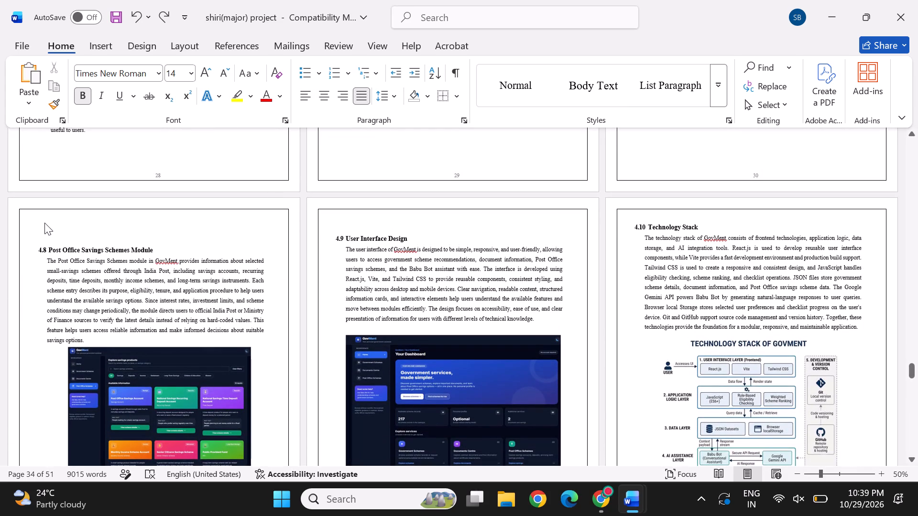
left_click(44, 223)
scroll(378, 303, "up", 2)
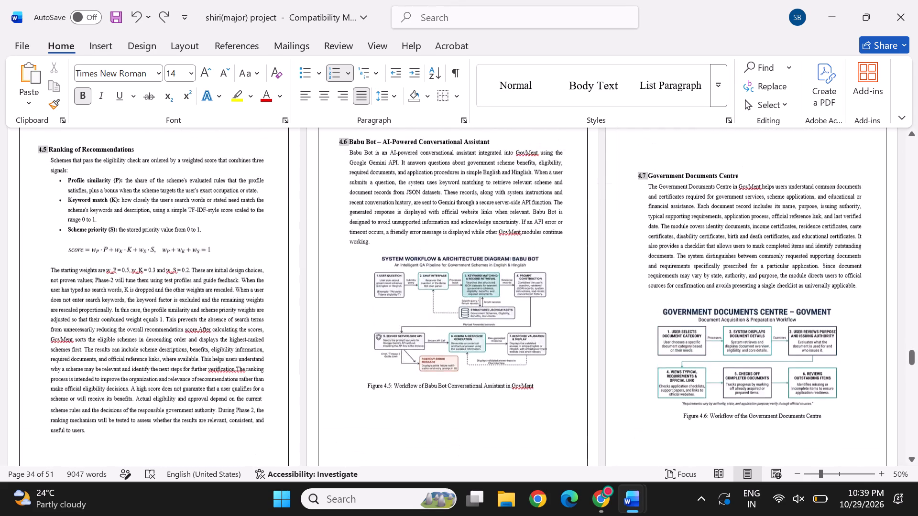
scroll(378, 303, "up", 1)
left_click(678, 300)
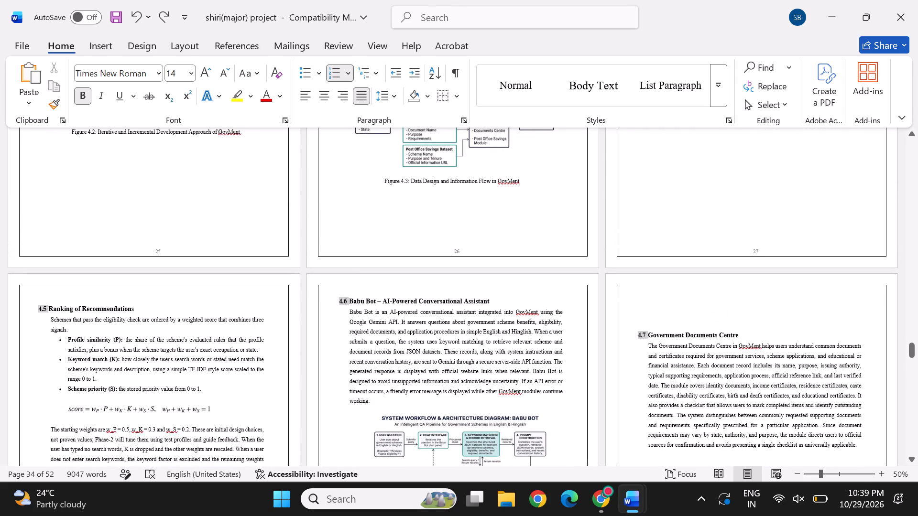
key("Delete")
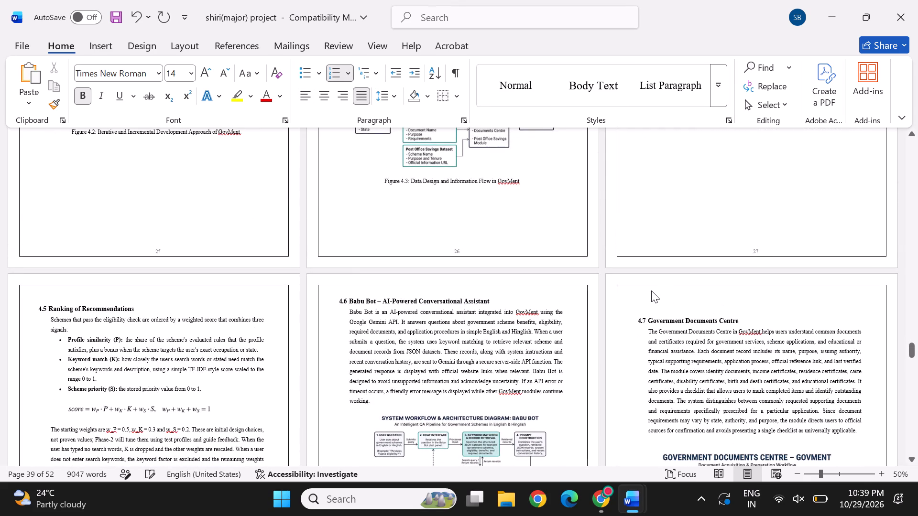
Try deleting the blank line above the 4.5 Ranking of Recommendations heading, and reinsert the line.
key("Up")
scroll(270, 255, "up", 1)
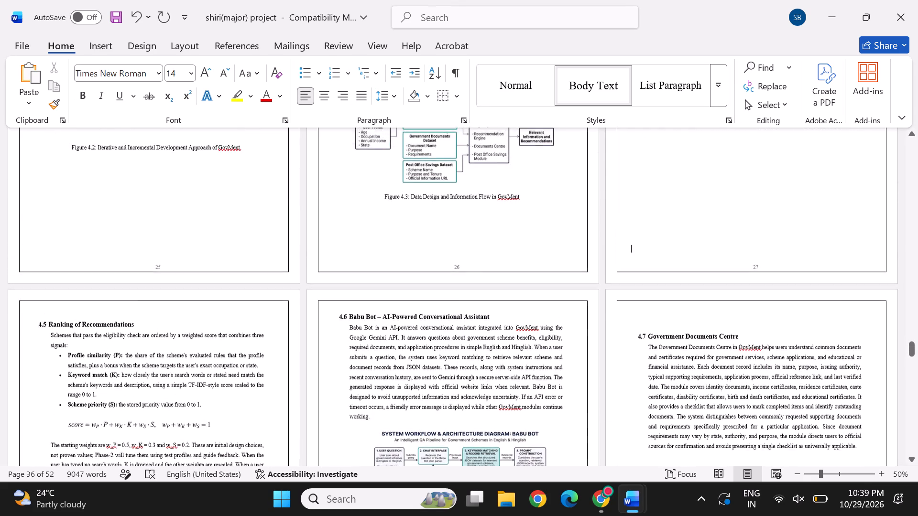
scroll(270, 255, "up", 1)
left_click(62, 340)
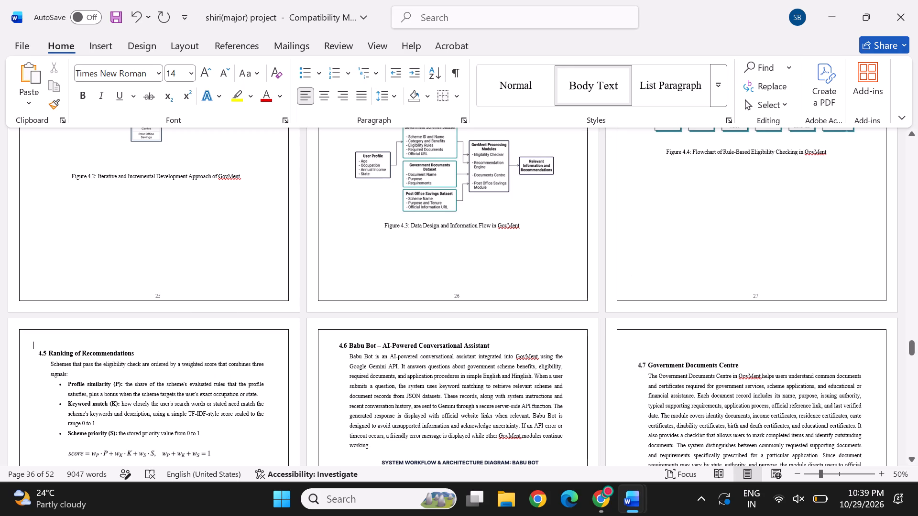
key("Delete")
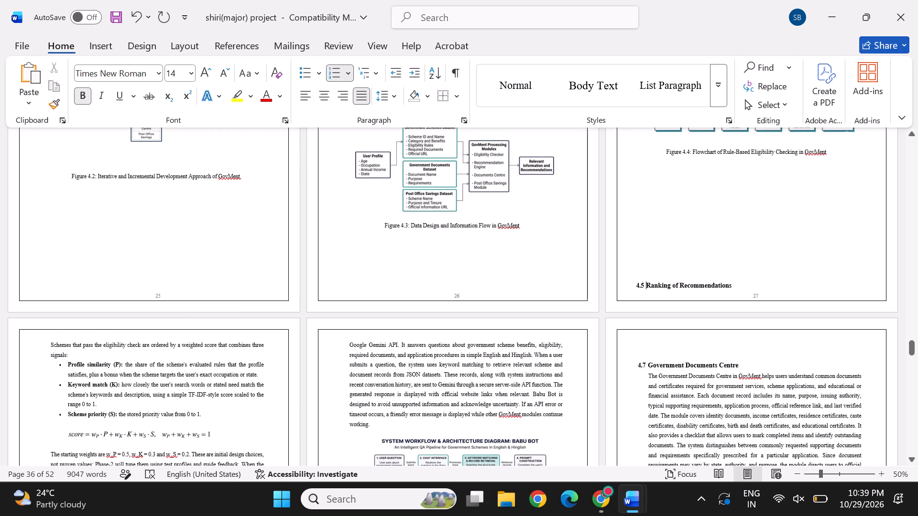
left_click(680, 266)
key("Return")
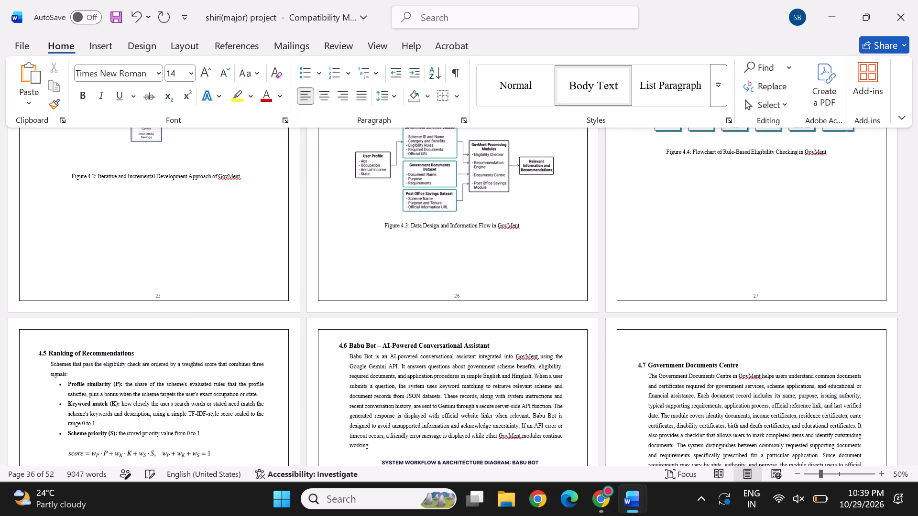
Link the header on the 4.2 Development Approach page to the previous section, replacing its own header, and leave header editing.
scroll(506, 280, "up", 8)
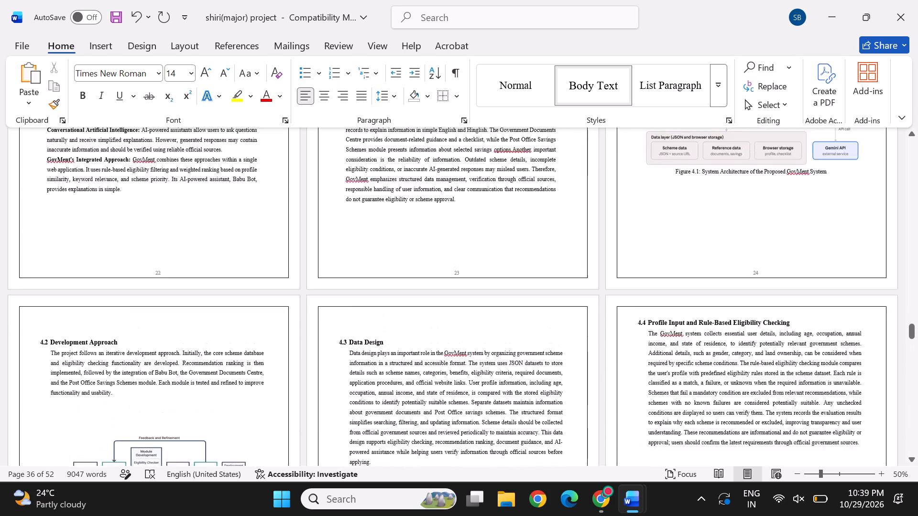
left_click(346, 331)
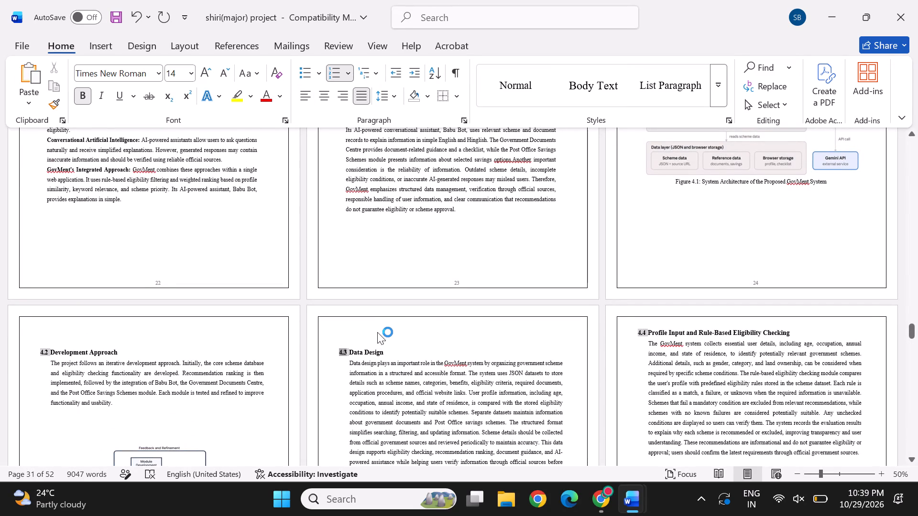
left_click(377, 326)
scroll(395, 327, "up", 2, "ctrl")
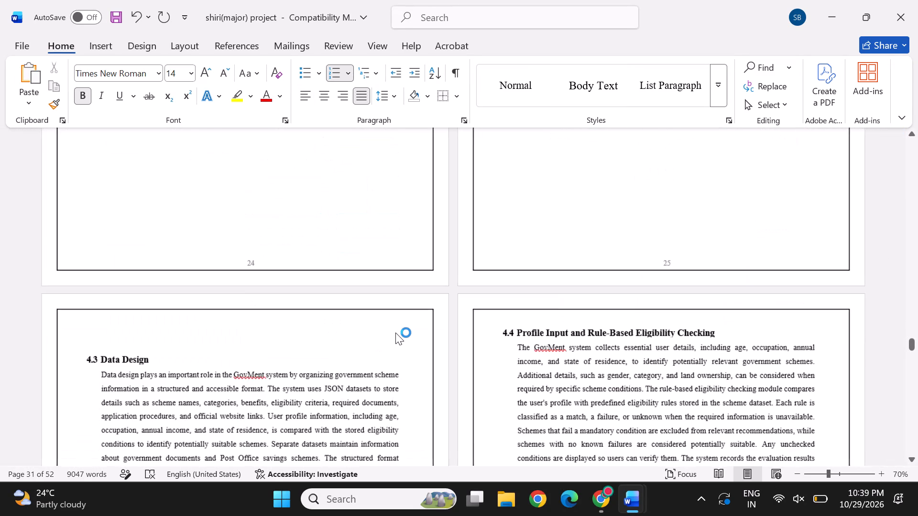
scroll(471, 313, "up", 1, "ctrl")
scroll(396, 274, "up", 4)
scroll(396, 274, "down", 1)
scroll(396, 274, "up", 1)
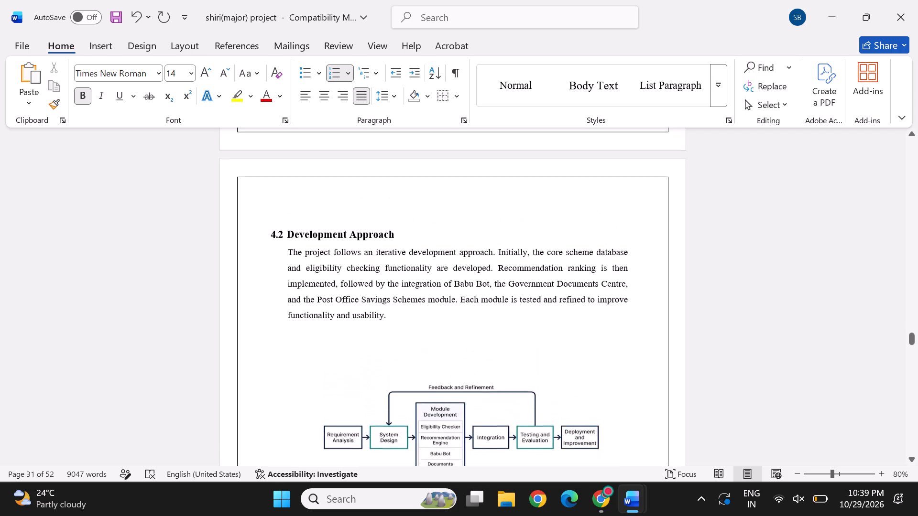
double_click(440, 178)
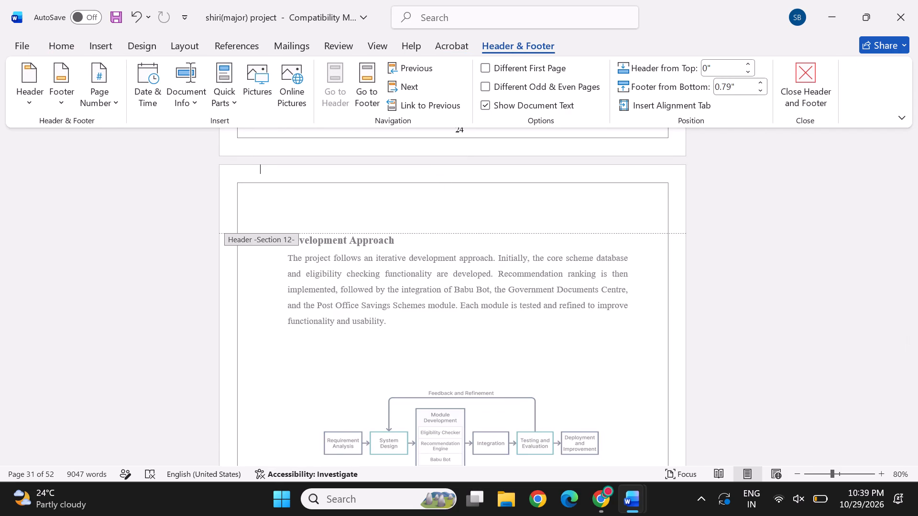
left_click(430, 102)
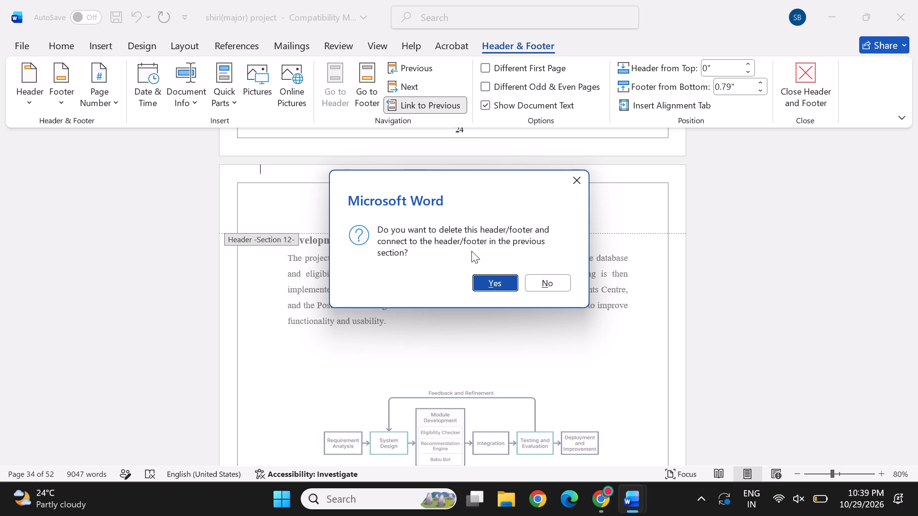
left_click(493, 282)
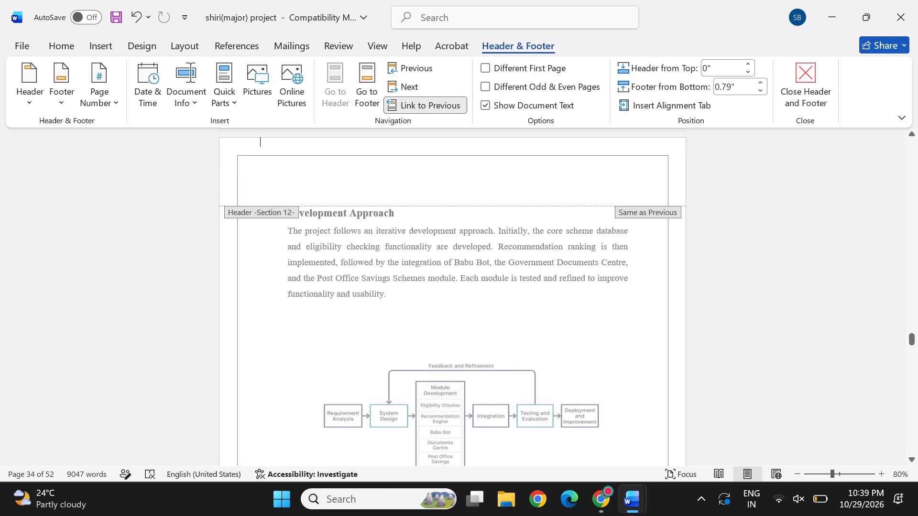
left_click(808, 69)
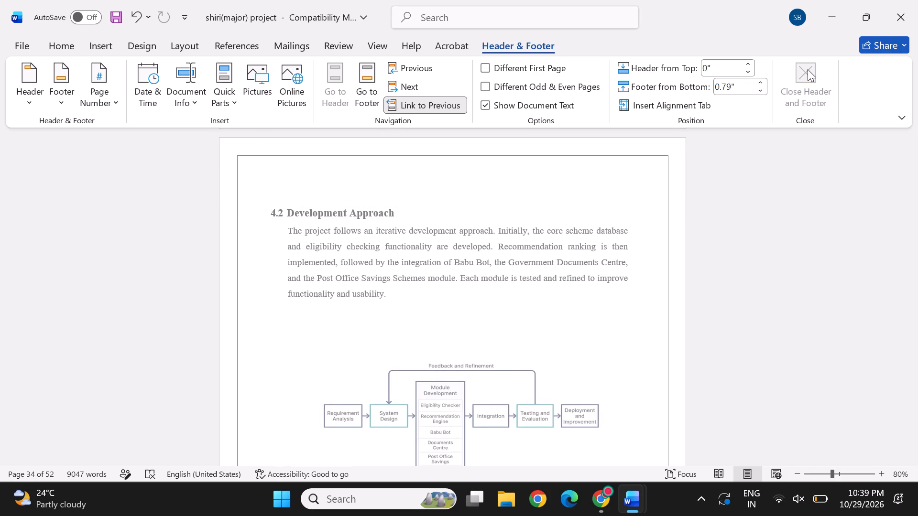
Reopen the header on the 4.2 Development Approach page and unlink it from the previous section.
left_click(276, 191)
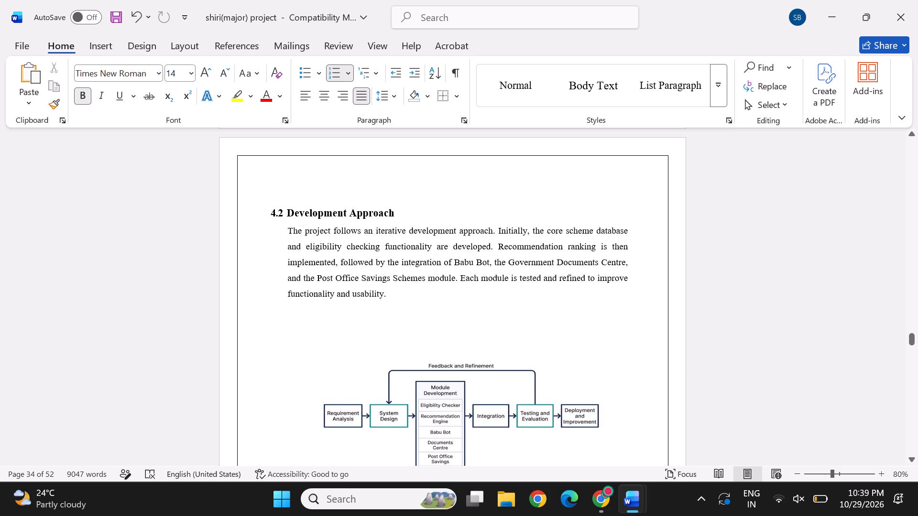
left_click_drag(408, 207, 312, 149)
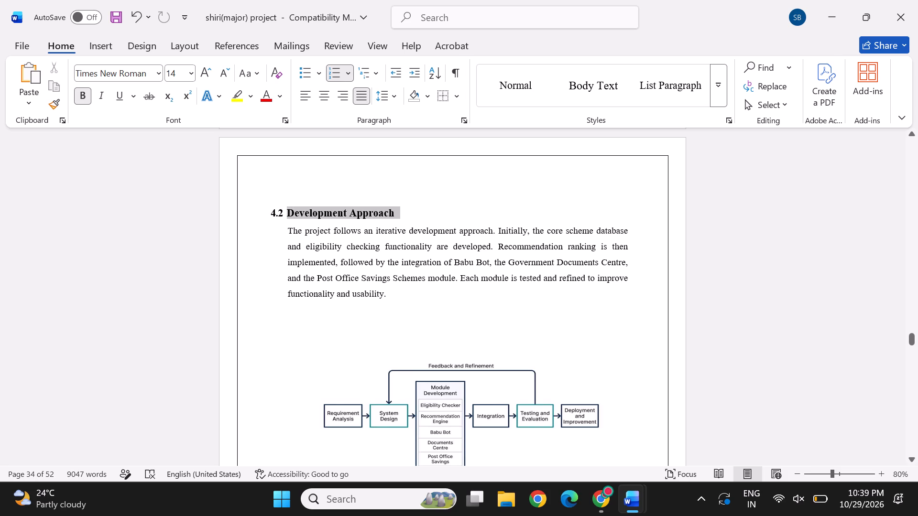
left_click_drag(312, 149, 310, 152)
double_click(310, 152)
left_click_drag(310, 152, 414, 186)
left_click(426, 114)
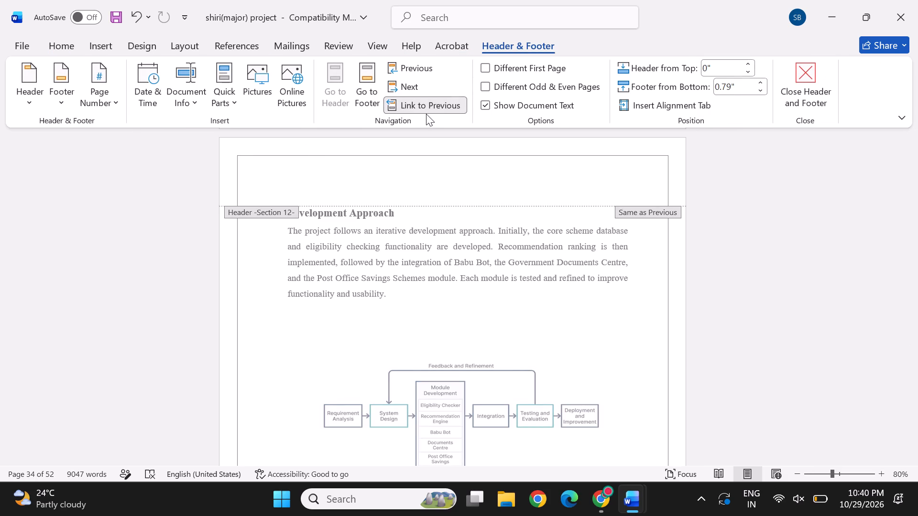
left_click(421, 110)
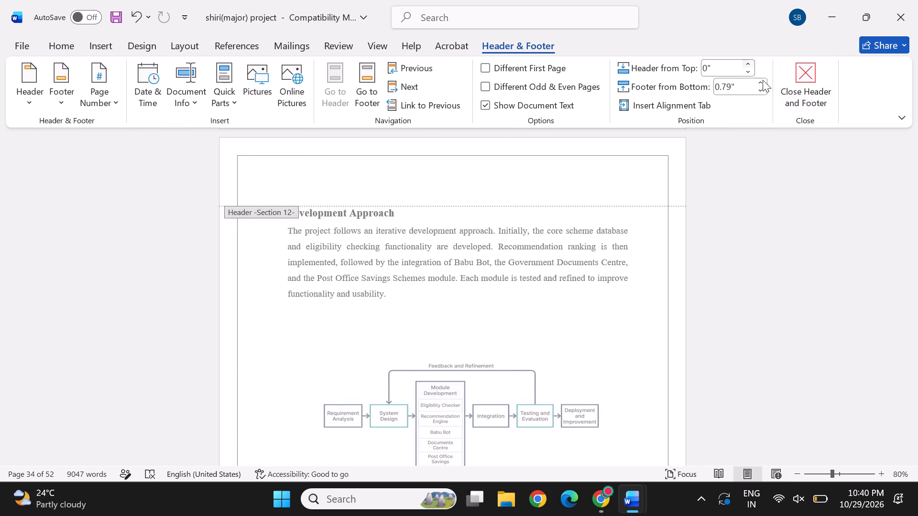
Set the footer distance from the bottom to 1.1 cm for the 4.2 Development Approach section.
left_click_drag(736, 88, 696, 94)
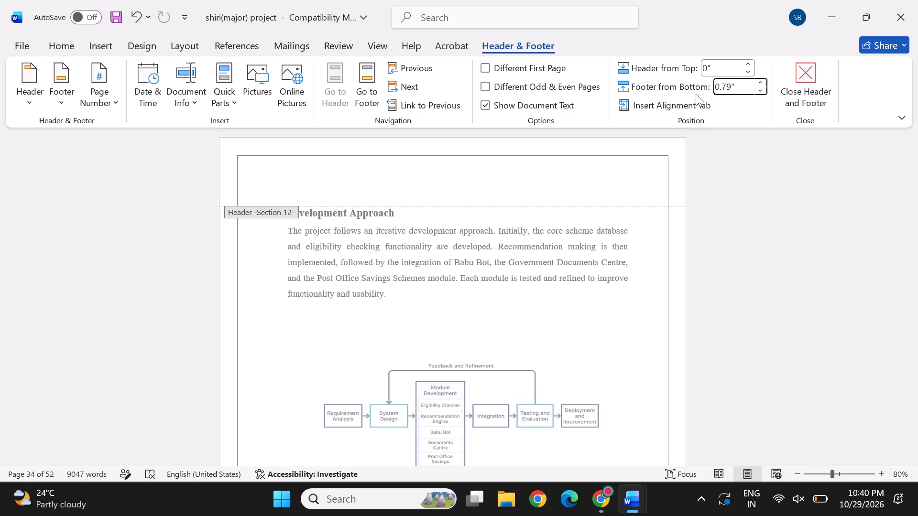
key("Delete")
key("Delete")
key("Delete")
key("Delete")
key("Delete")
type("1.1cm")
Set the header distance from the top to 1.1 cm for the 4.2 Development Approach section and leave header editing.
left_click_drag(721, 67, 655, 78)
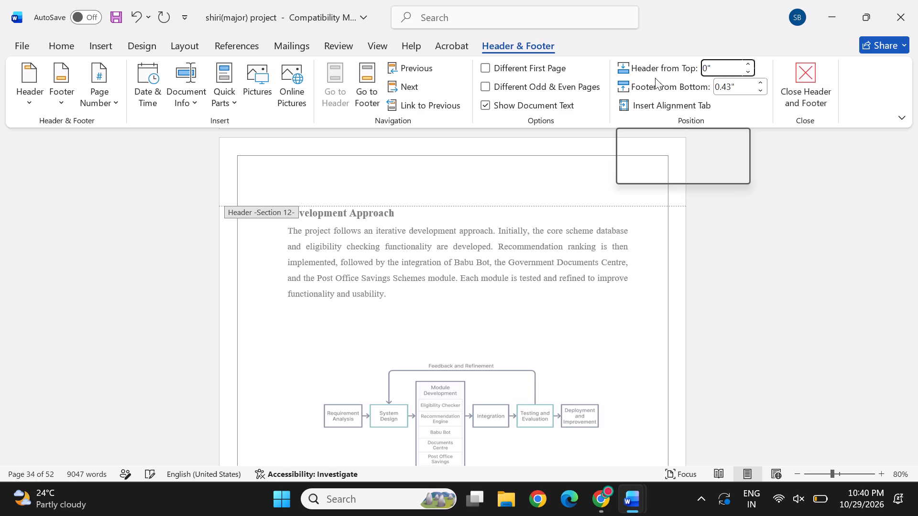
key("Delete")
key("Delete")
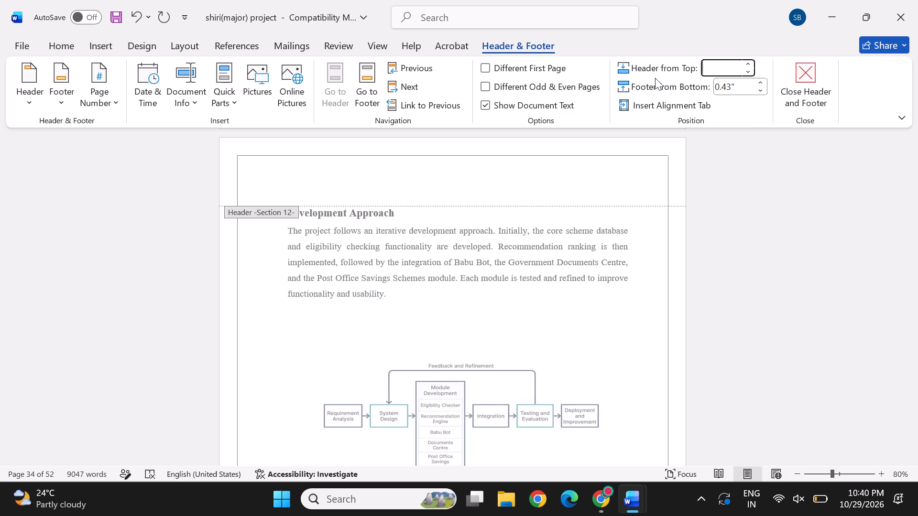
type("1.1cm")
left_click(742, 90)
left_click(802, 68)
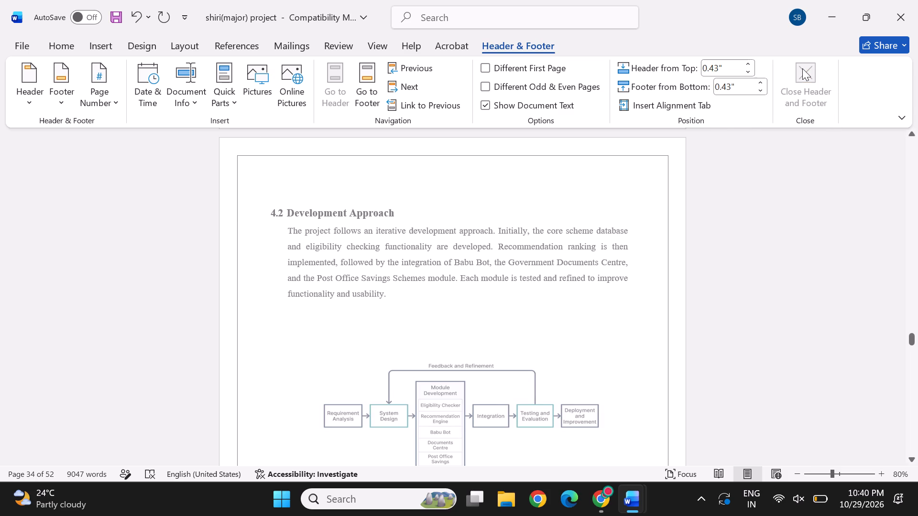
Examine the page starts around sections 4.2 and 4.3 and the spacing above the 4.3 Data Design heading.
scroll(428, 182, "up", 2)
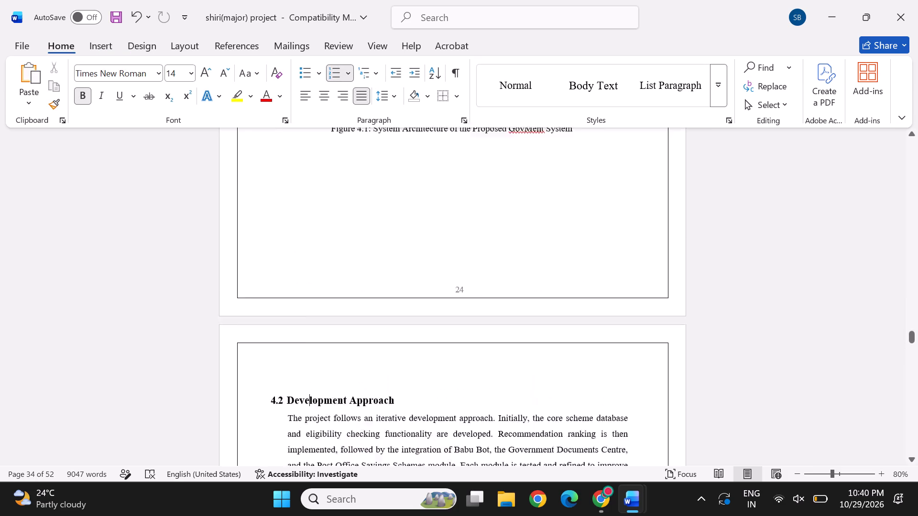
scroll(428, 182, "up", 1)
scroll(428, 182, "down", 3)
scroll(416, 290, "down", 2)
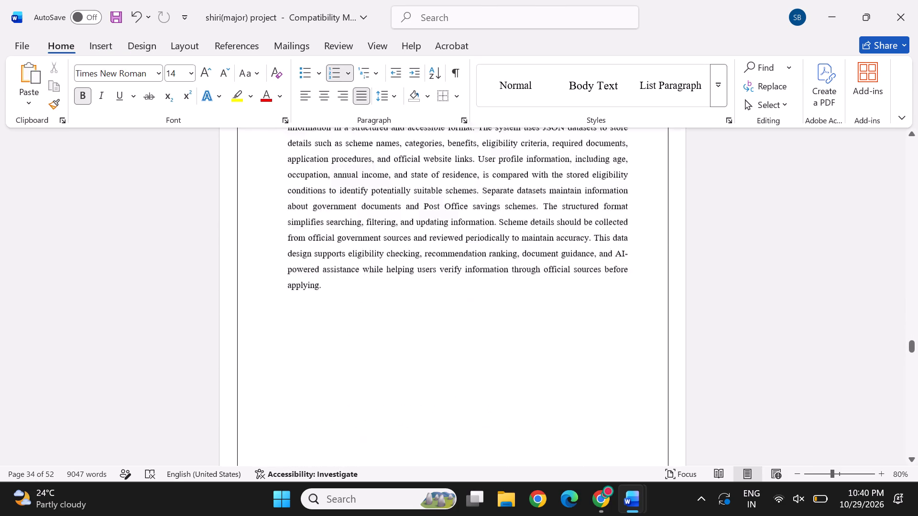
scroll(416, 290, "up", 4)
scroll(376, 244, "up", 1)
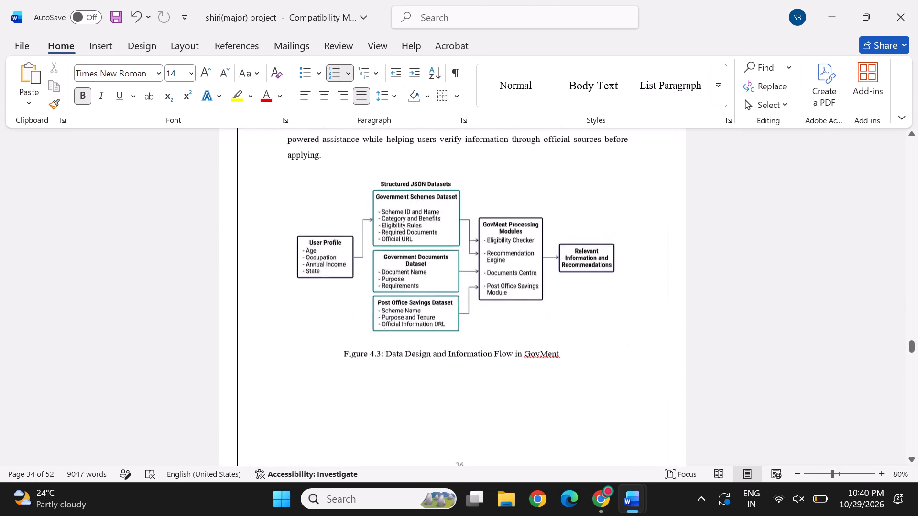
scroll(376, 244, "up", 2)
left_click(304, 236)
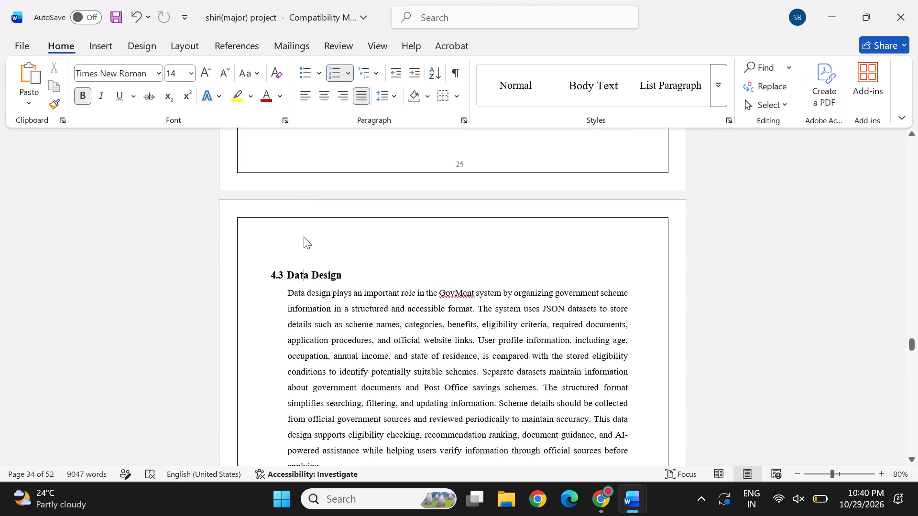
key("Up")
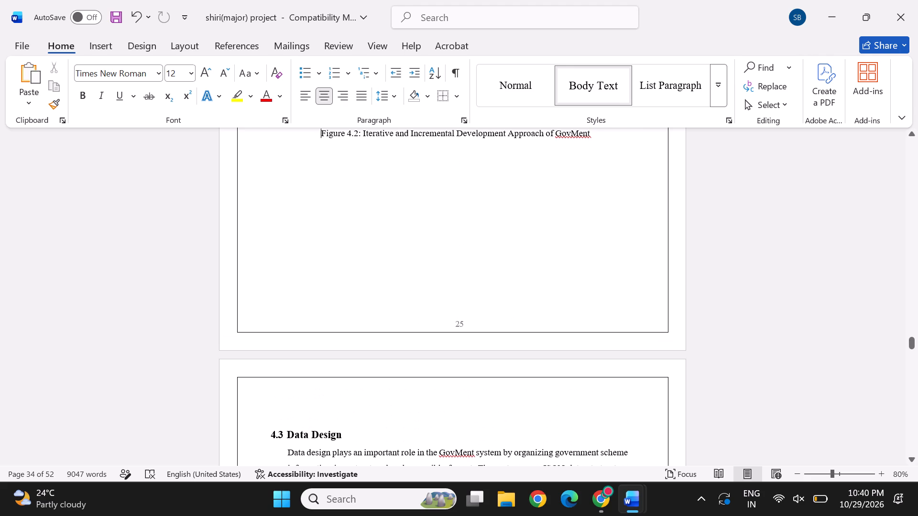
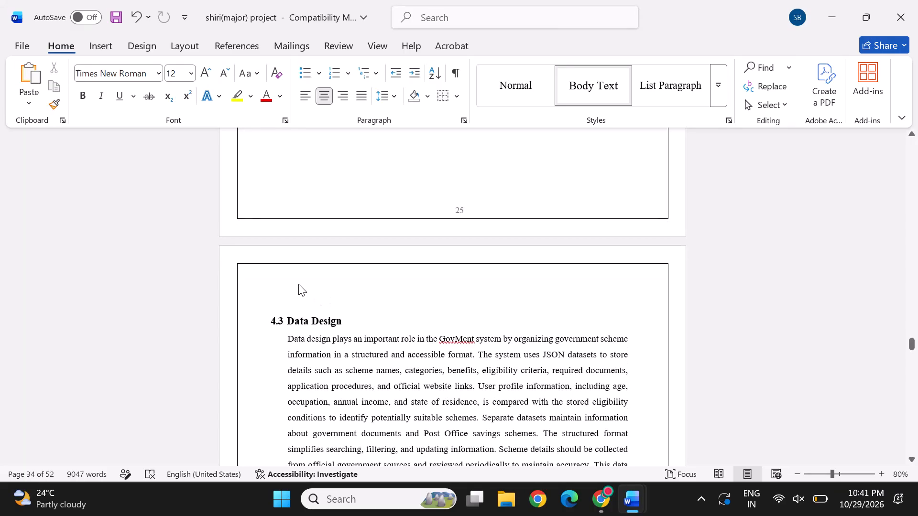
Examine the page starts and the spacing above the section headings from 4.3 Data Design through 4.7 Government Documents Centre.
left_click(298, 284)
scroll(343, 361, "down", 1)
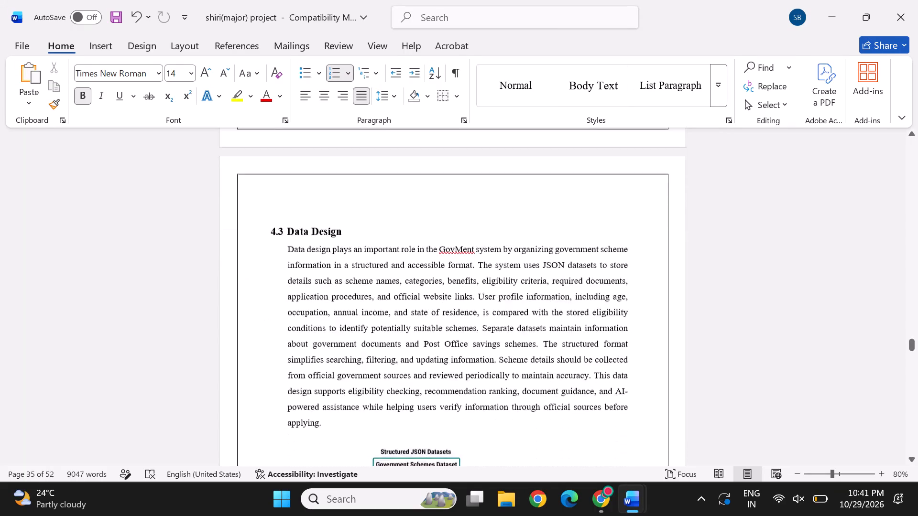
scroll(343, 361, "down", 3)
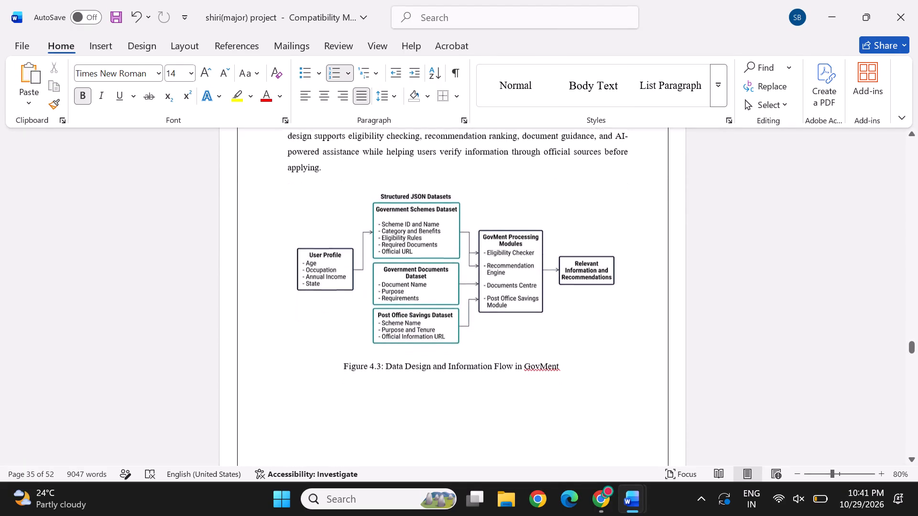
scroll(343, 361, "down", 2)
scroll(343, 361, "up", 1)
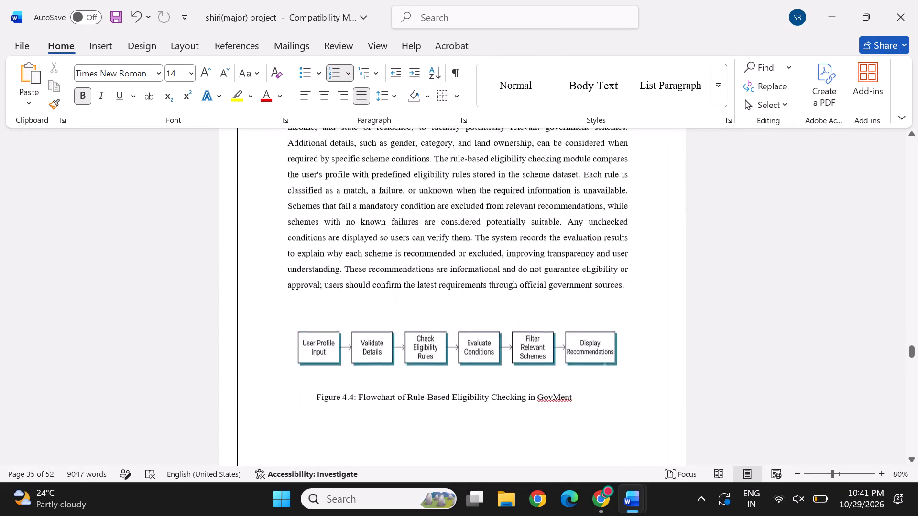
scroll(343, 361, "up", 1)
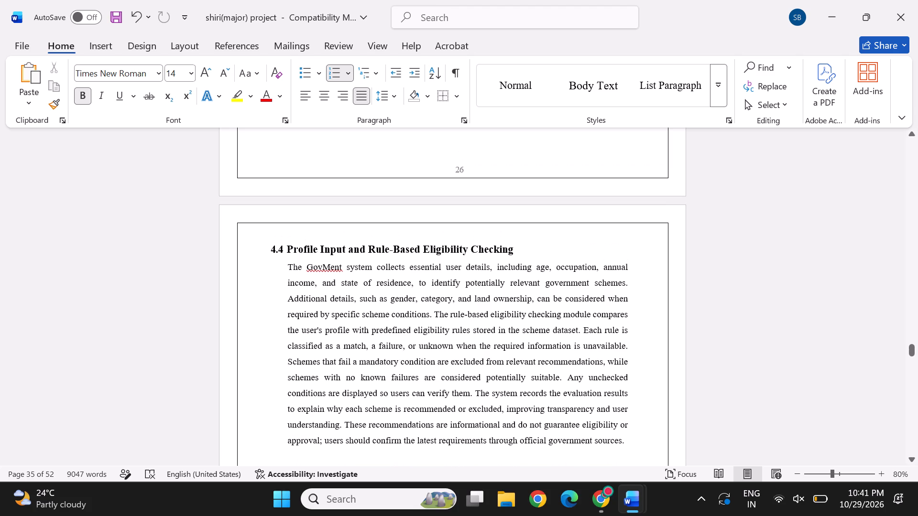
left_click(870, 513)
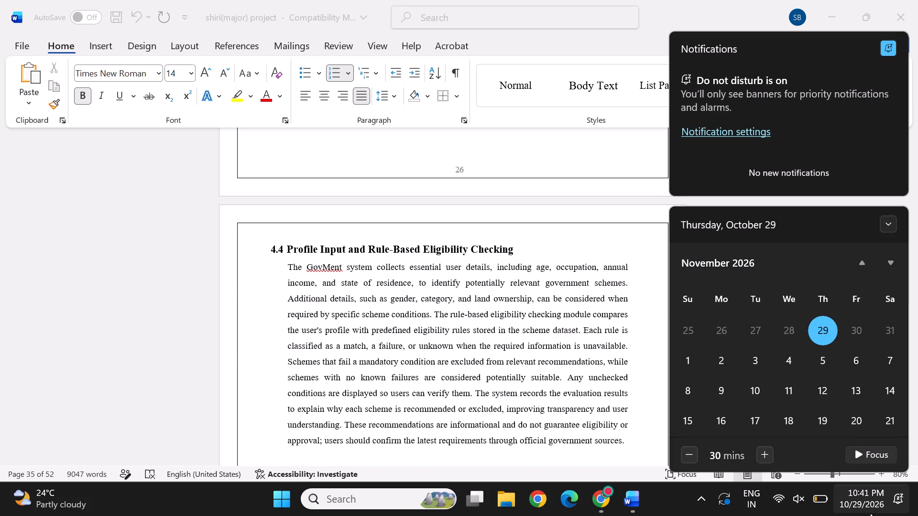
scroll(503, 389, "down", 3)
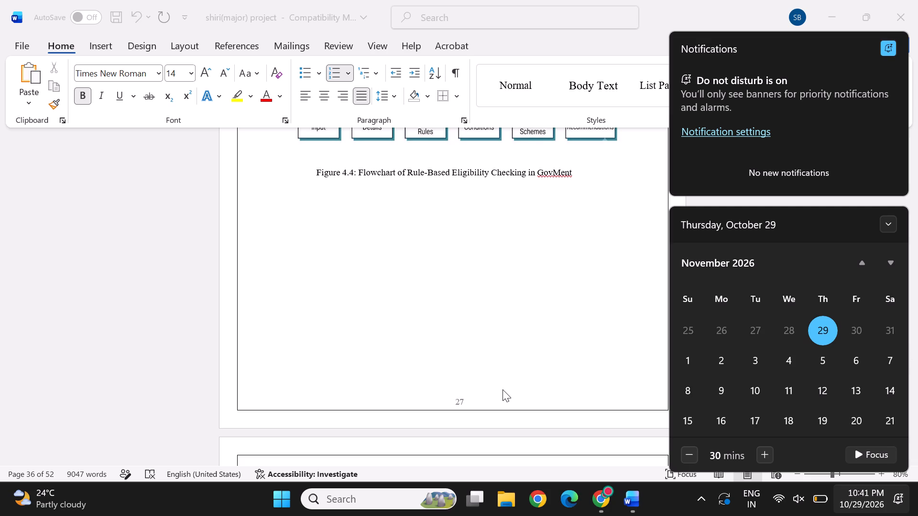
left_click(500, 384)
scroll(500, 384, "down", 1)
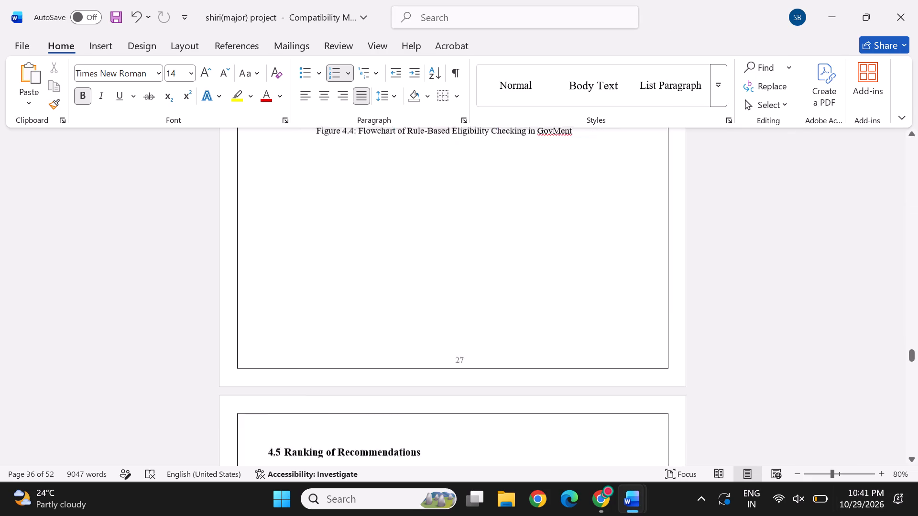
scroll(500, 384, "down", 1)
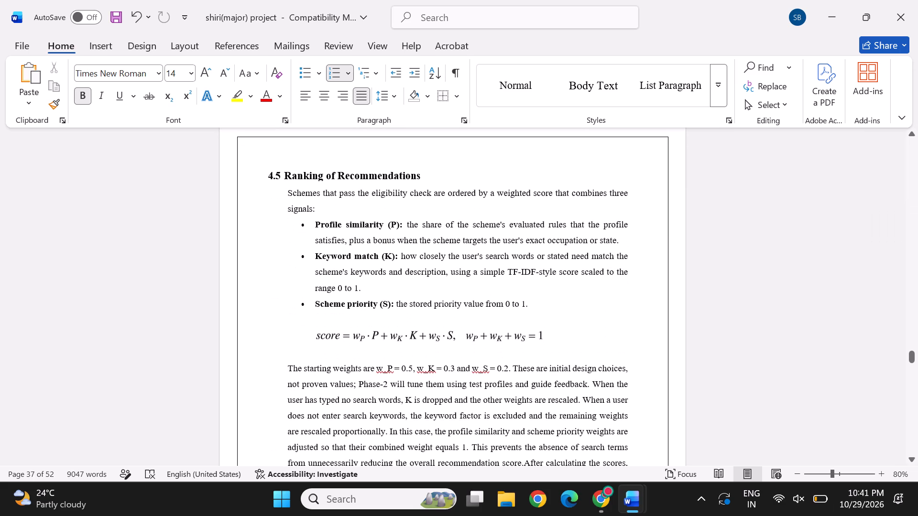
scroll(500, 384, "down", 1)
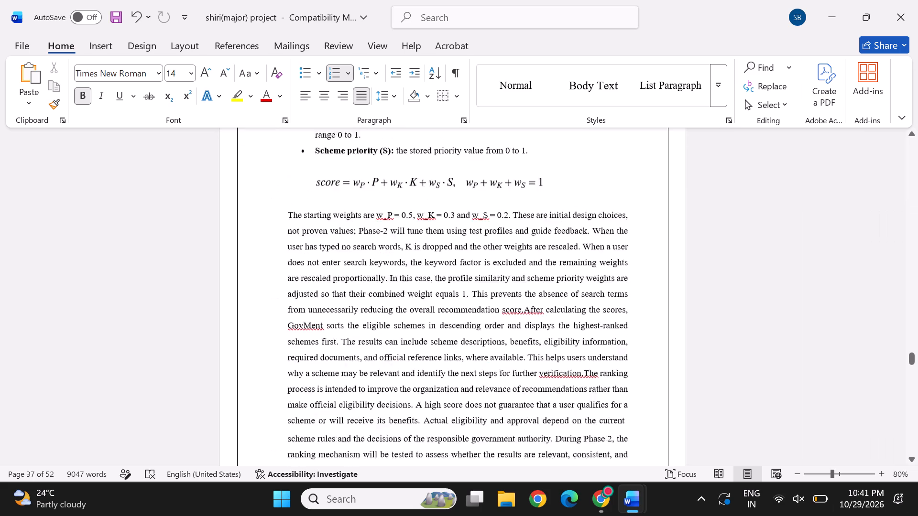
scroll(500, 384, "down", 3)
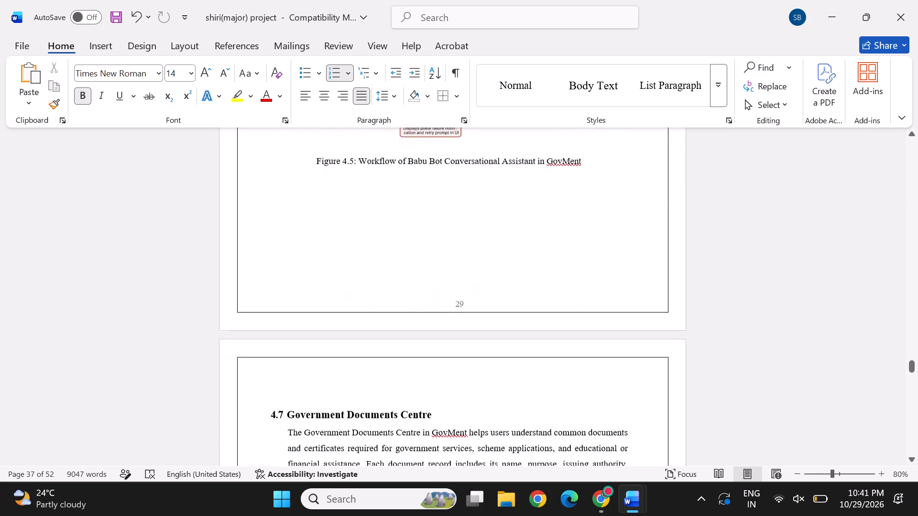
scroll(500, 384, "down", 1)
Open the header on the 4.7 Government Documents Centre page and unlink it from the previous section.
left_click(327, 287)
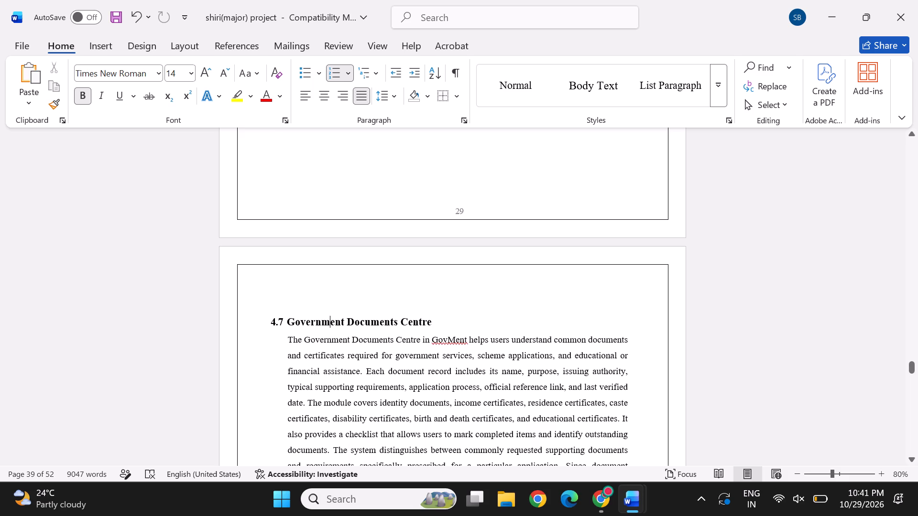
scroll(437, 261, "down", 1)
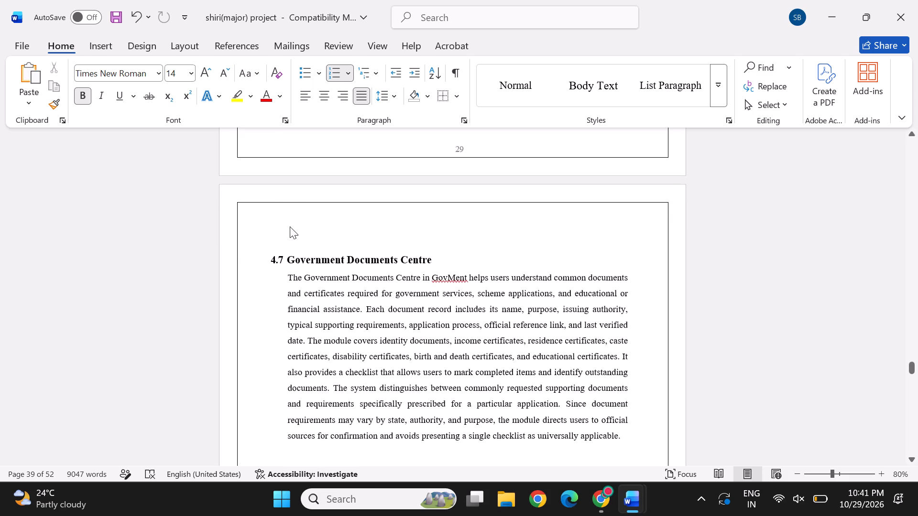
left_click(306, 200)
double_click(372, 198)
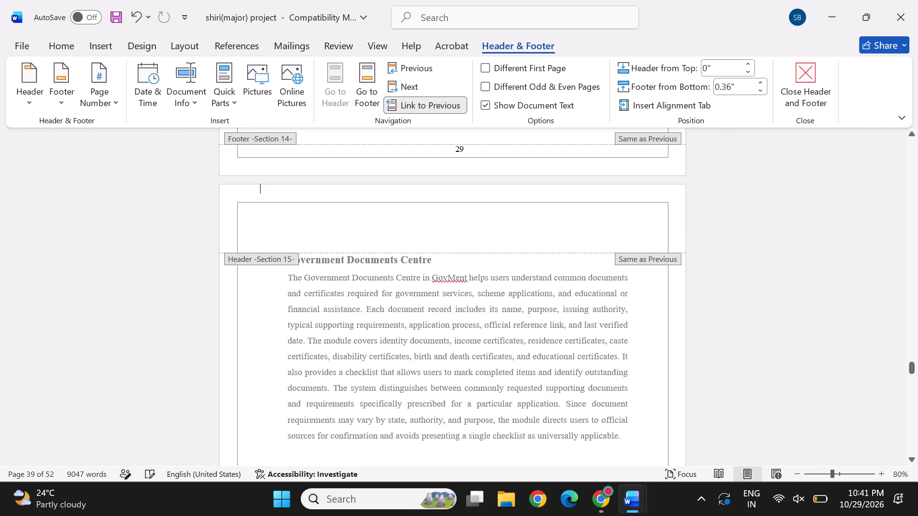
left_click(429, 104)
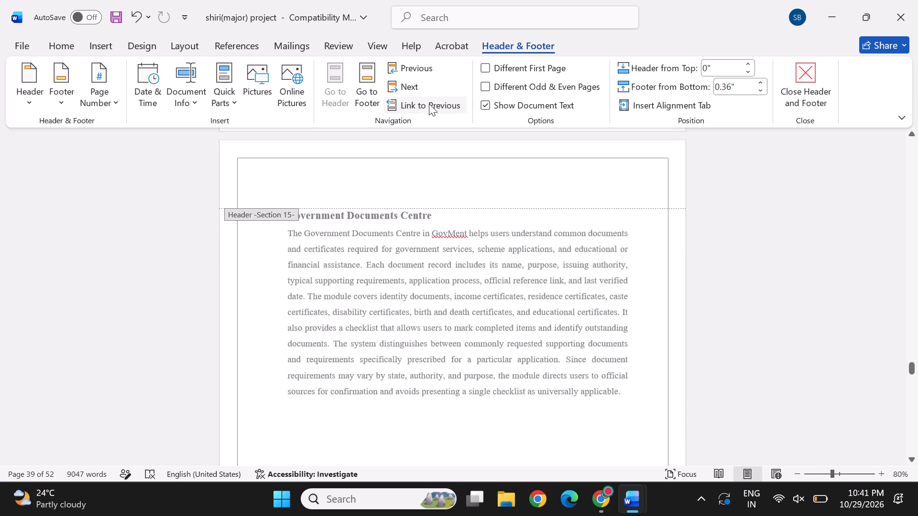
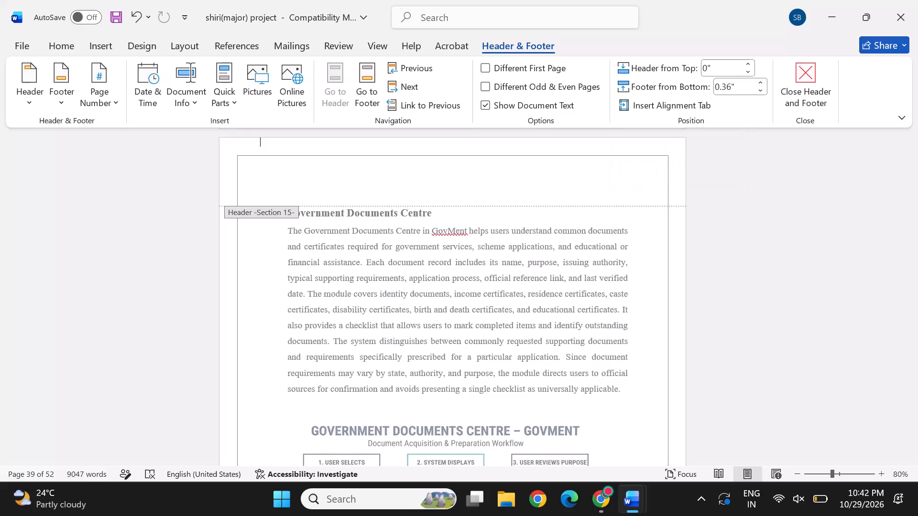
Set the footer's distance from the bottom to 0" for the 4.7 Government Documents Centre section and leave header editing.
left_click(761, 90)
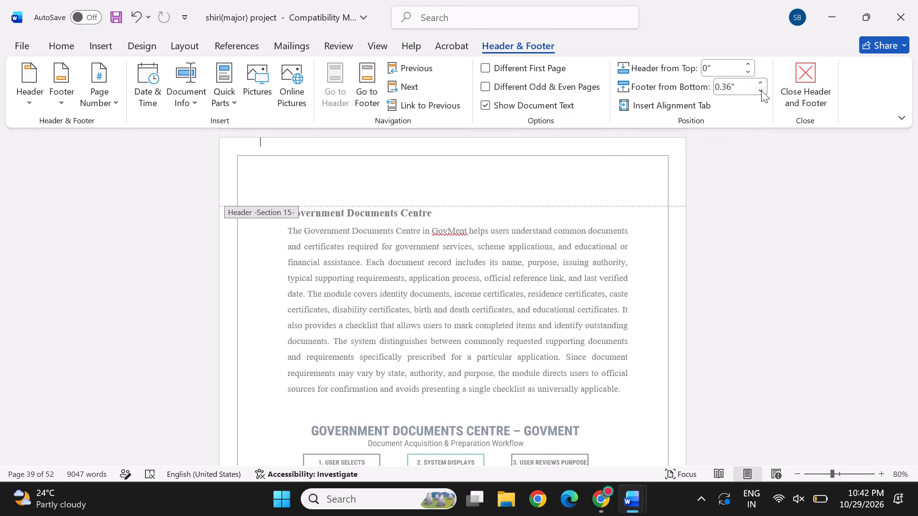
left_click(764, 83)
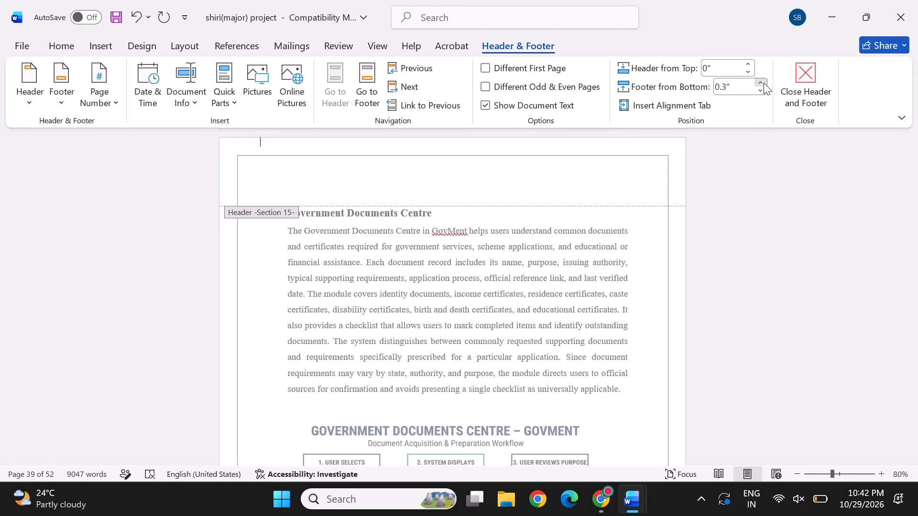
left_click(764, 83)
triple_click(763, 91)
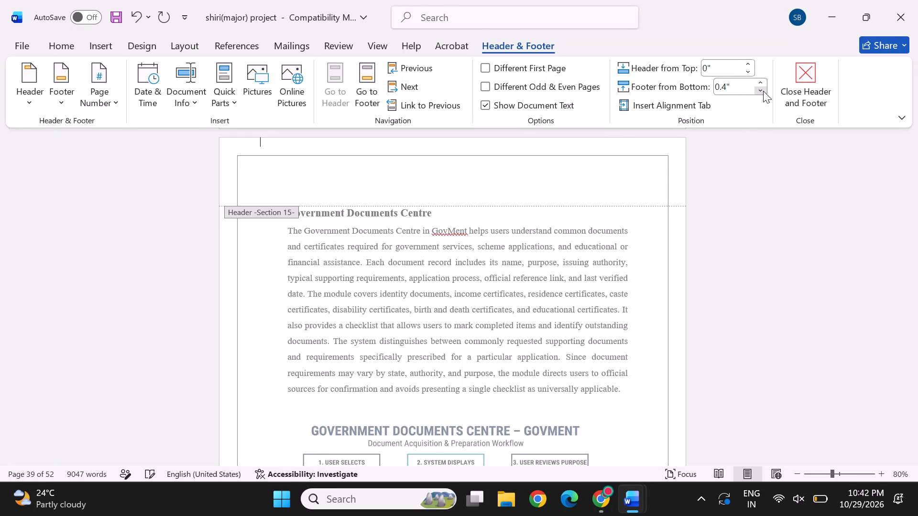
triple_click(763, 91)
left_click(763, 91)
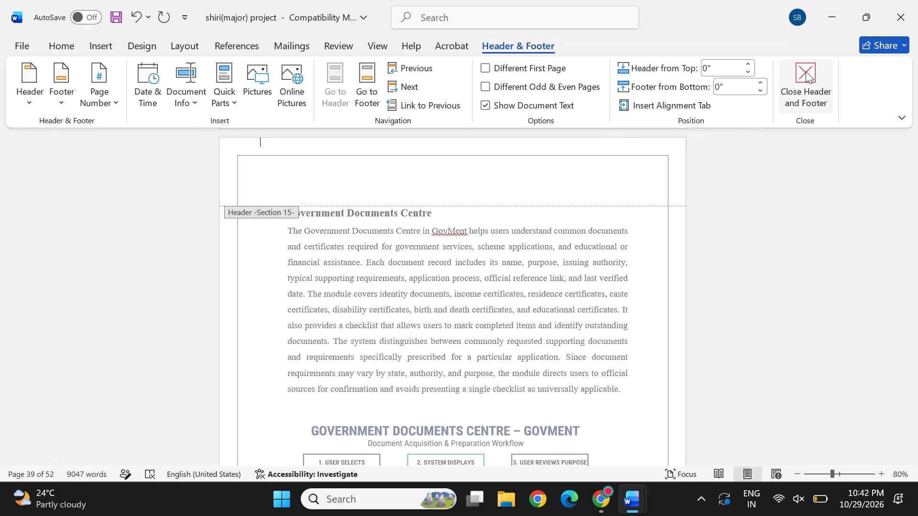
left_click(806, 71)
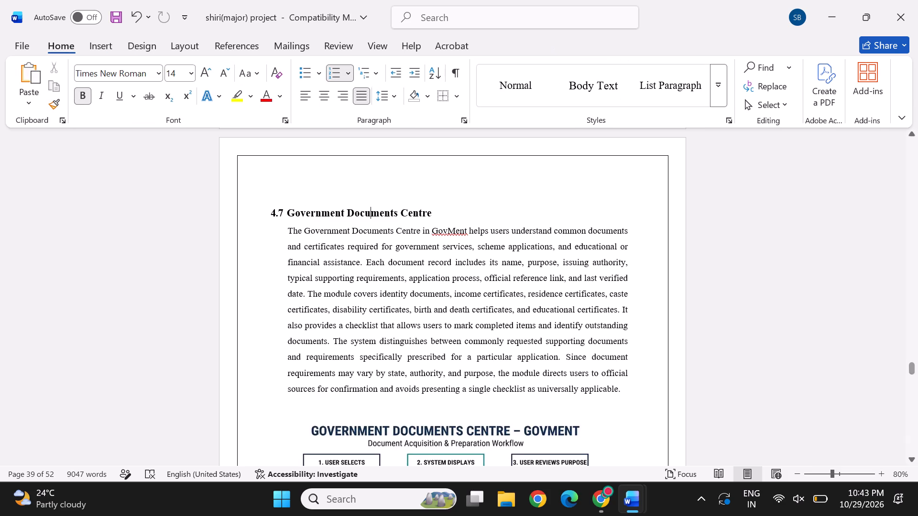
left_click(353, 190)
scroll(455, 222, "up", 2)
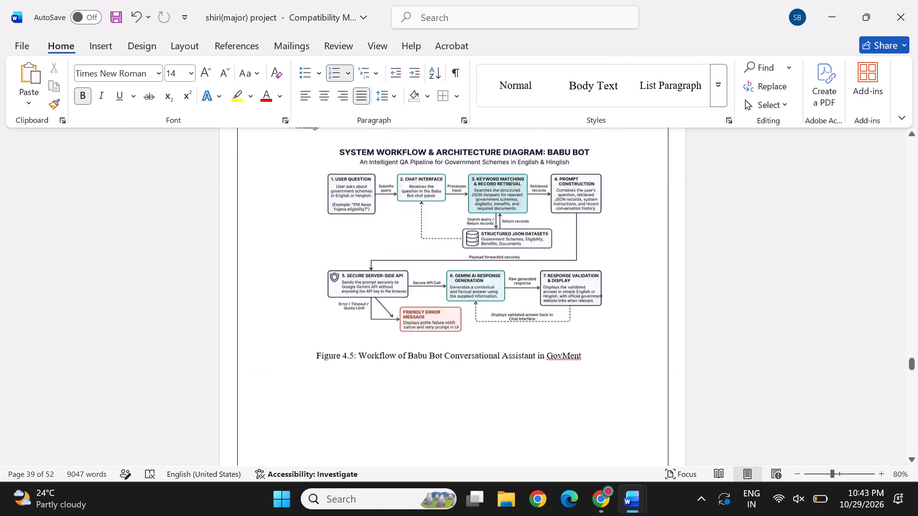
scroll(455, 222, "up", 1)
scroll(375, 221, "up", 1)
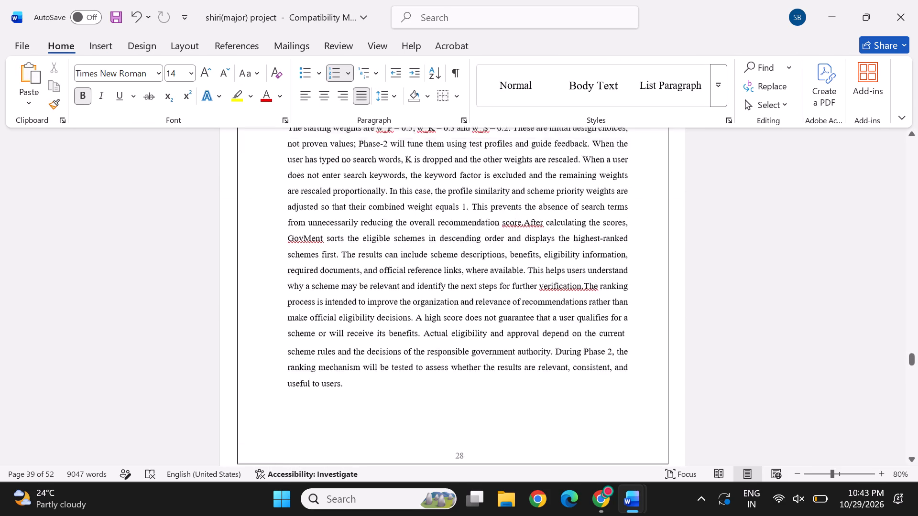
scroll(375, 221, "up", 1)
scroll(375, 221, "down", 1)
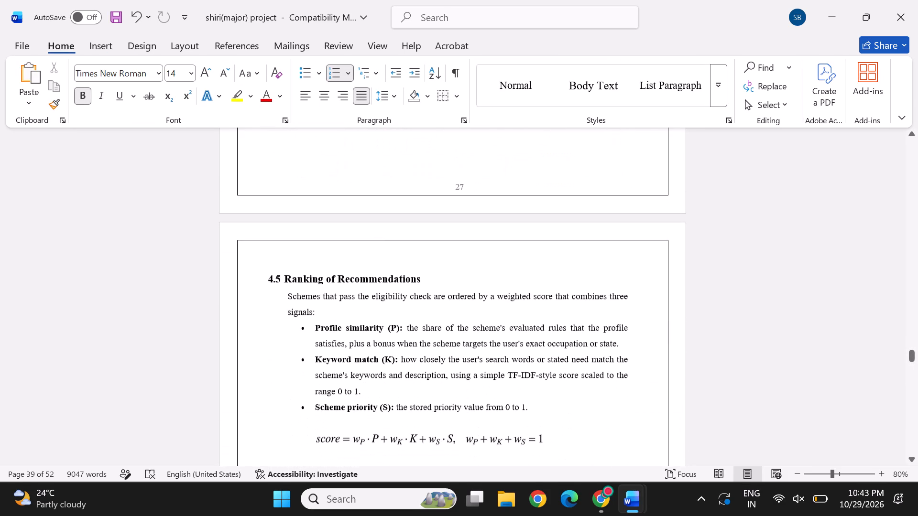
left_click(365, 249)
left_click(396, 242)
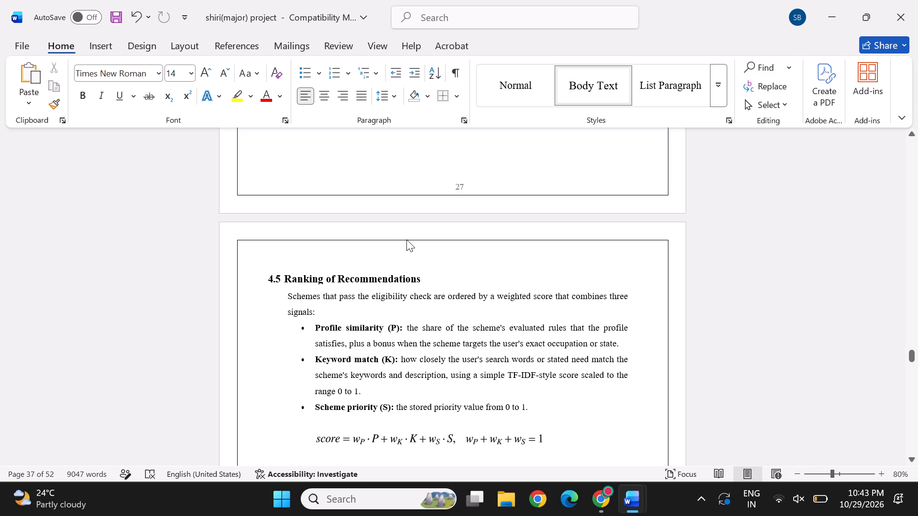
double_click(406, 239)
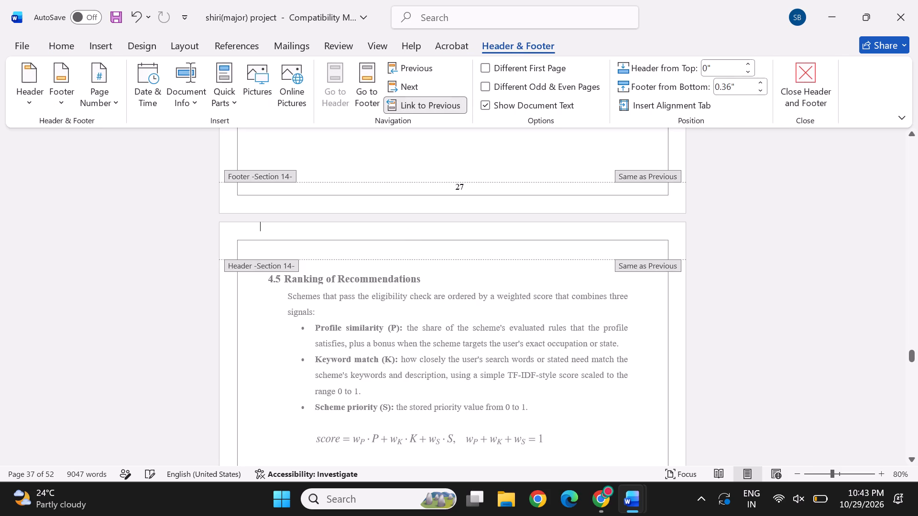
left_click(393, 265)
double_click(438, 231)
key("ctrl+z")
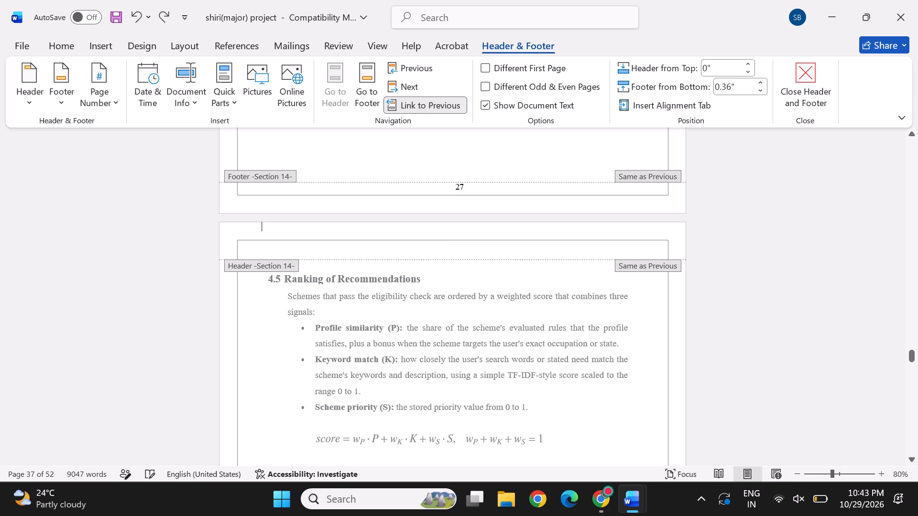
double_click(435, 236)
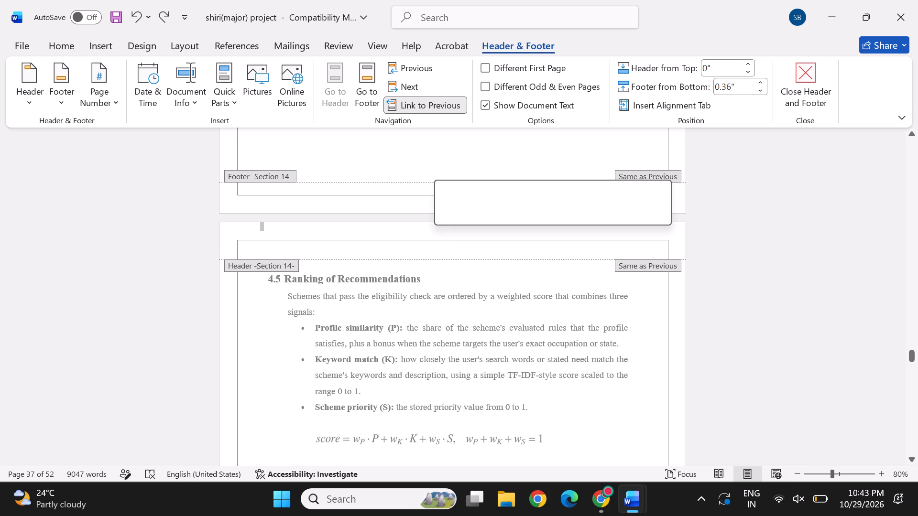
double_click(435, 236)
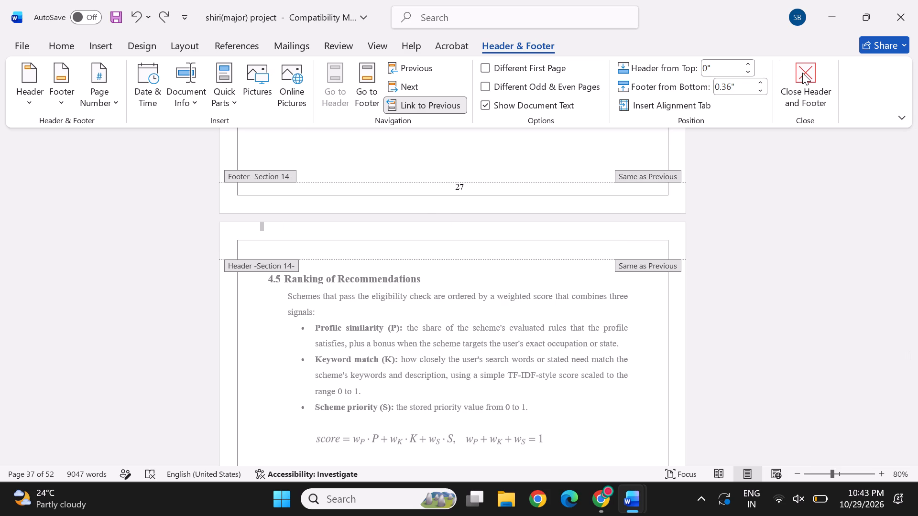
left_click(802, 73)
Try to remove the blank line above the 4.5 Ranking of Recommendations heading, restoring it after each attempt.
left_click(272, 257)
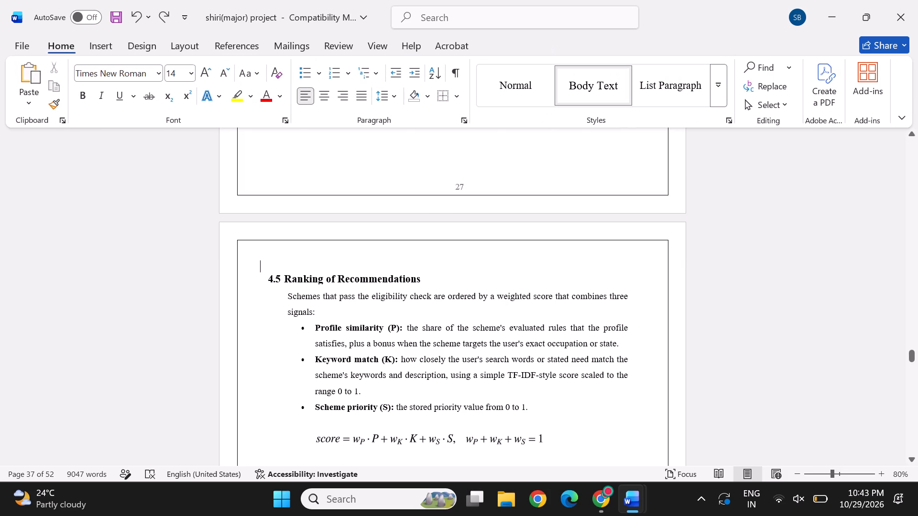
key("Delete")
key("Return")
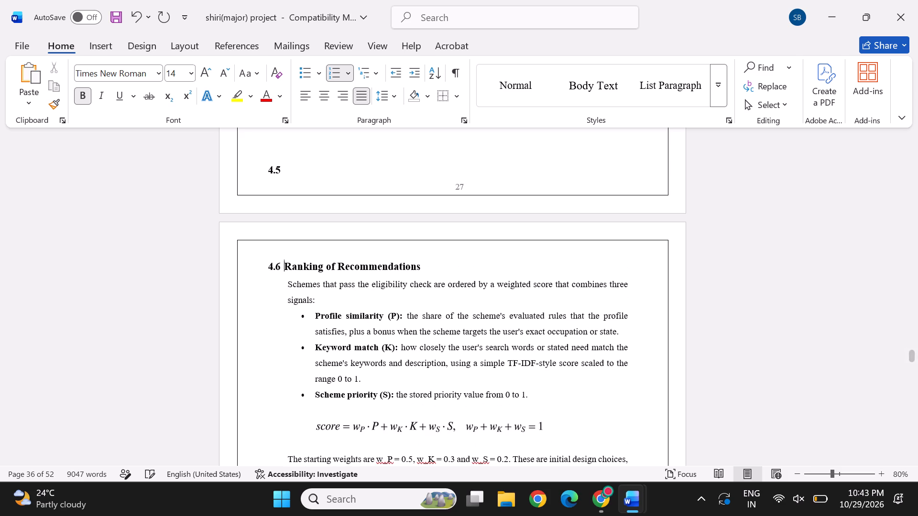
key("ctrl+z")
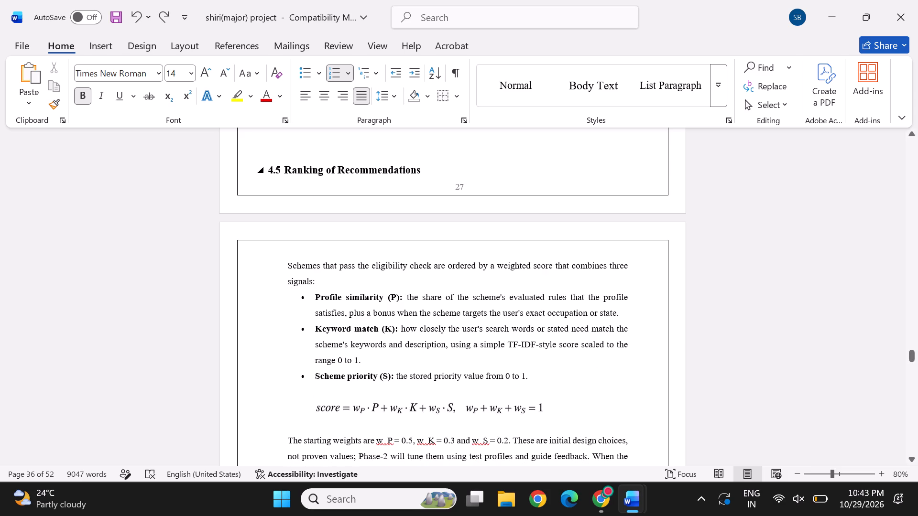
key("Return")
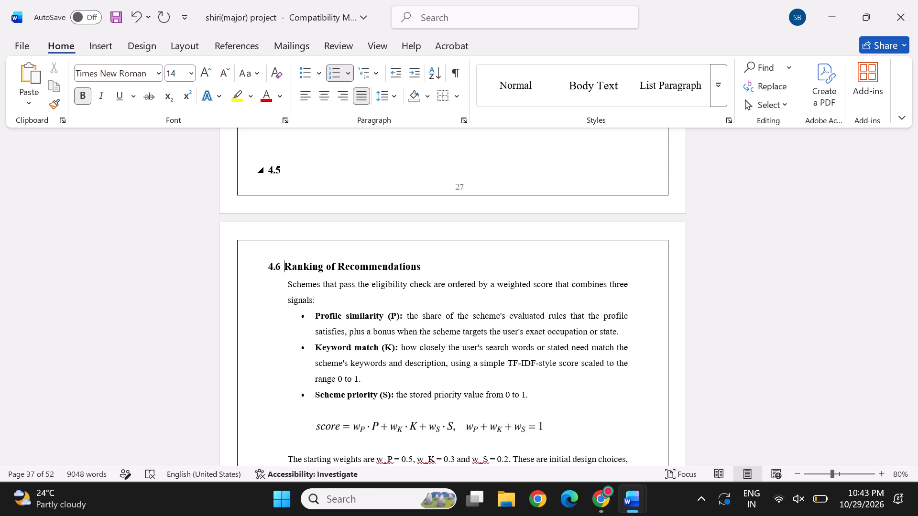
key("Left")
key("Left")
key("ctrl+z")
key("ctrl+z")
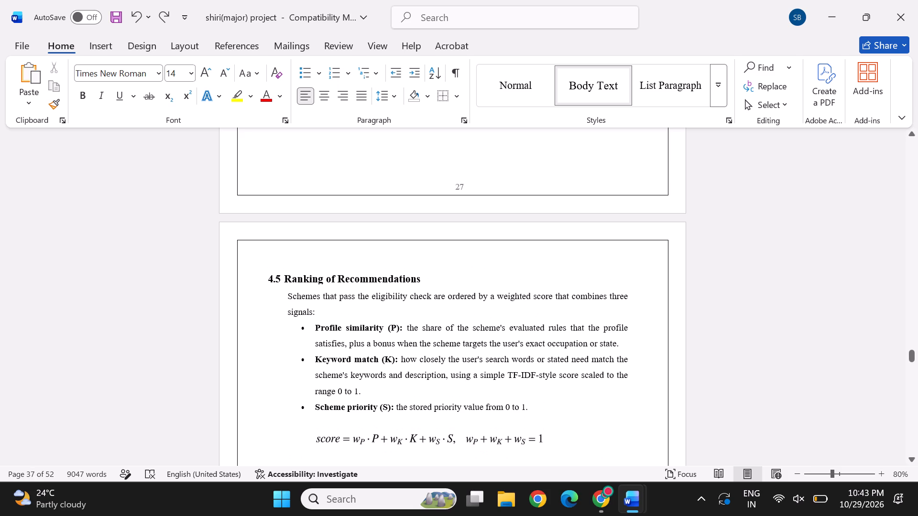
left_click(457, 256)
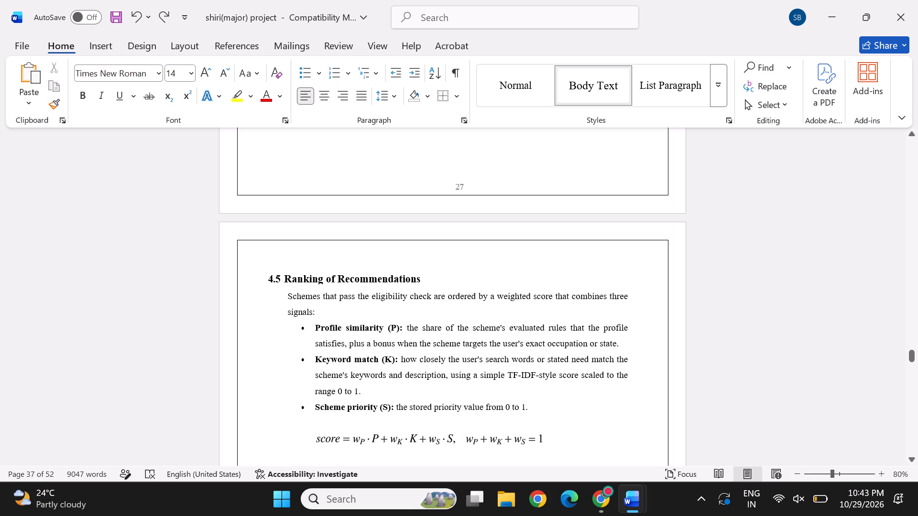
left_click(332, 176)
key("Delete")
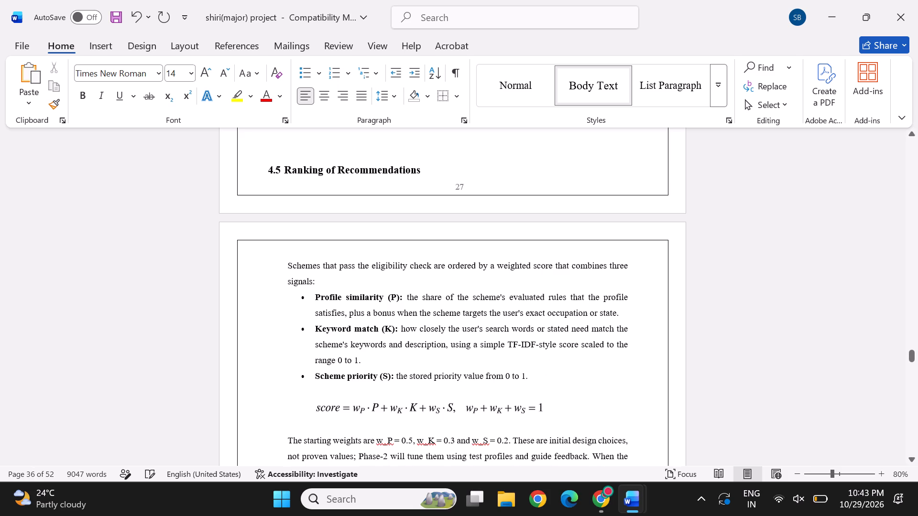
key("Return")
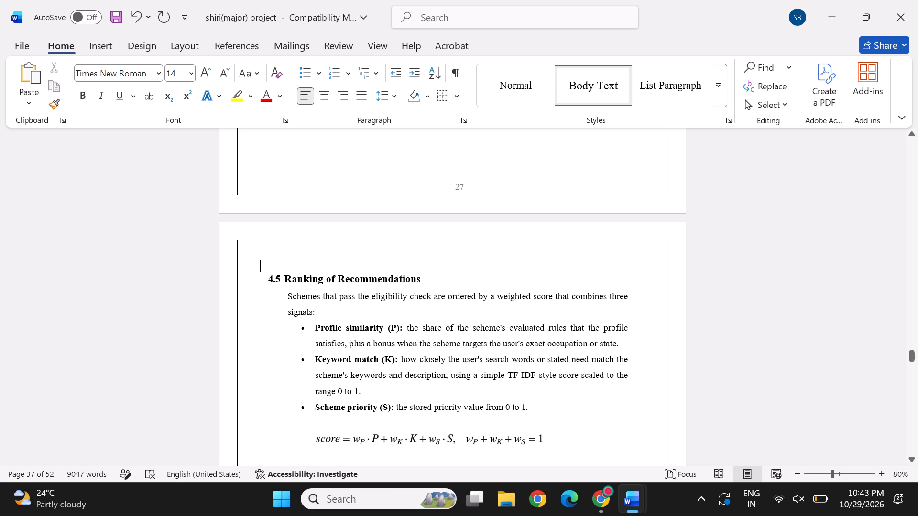
Copy the Ranking of Recommendations heading text into the blank line above it and delete the original numbered heading.
left_click_drag(437, 275, 261, 281)
left_click_drag(261, 281, 262, 280)
key("ctrl+c")
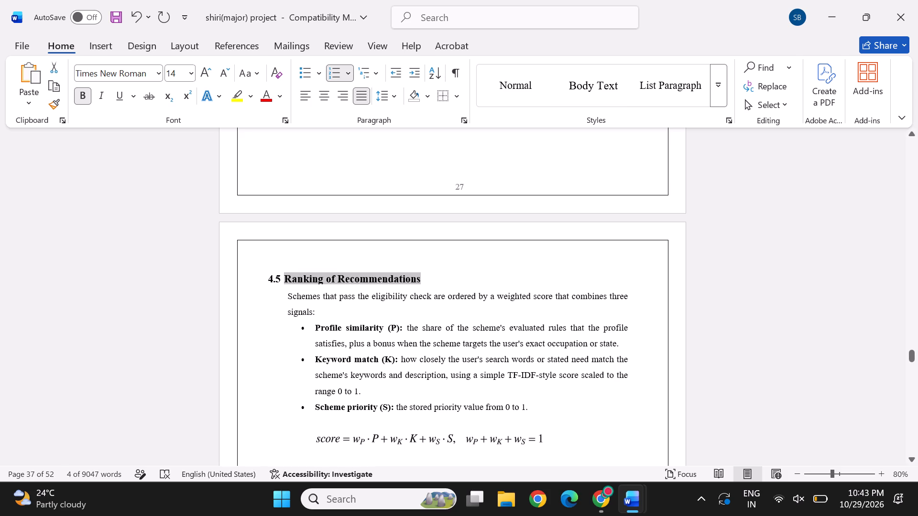
left_click(271, 262)
key("ctrl+v")
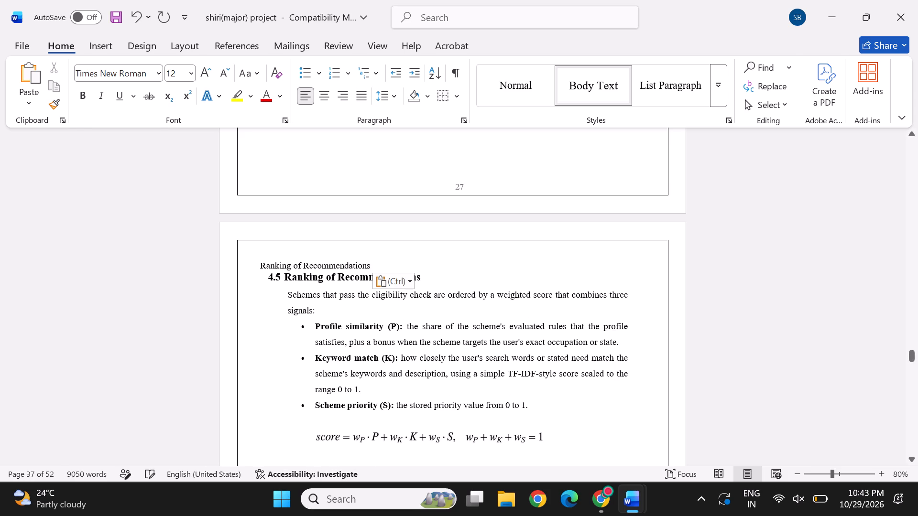
left_click_drag(442, 278, 275, 282)
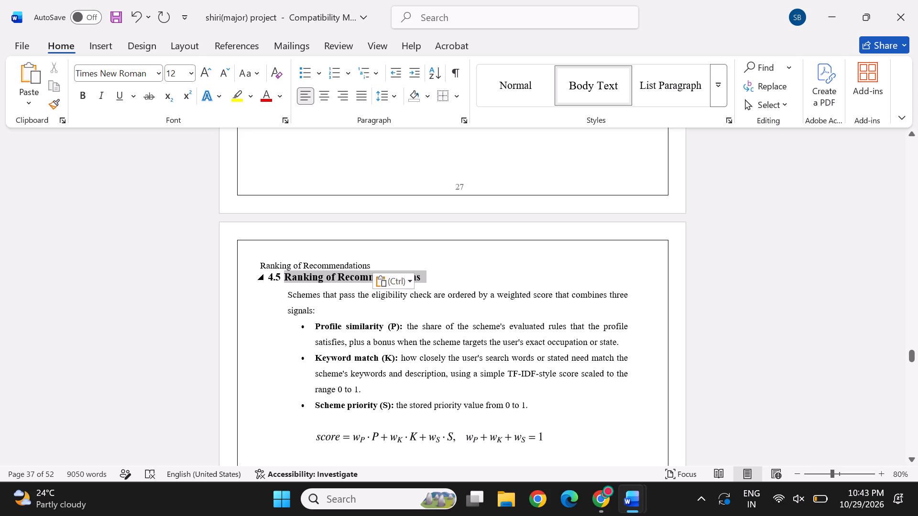
left_click_drag(275, 282, 274, 282)
key("Delete")
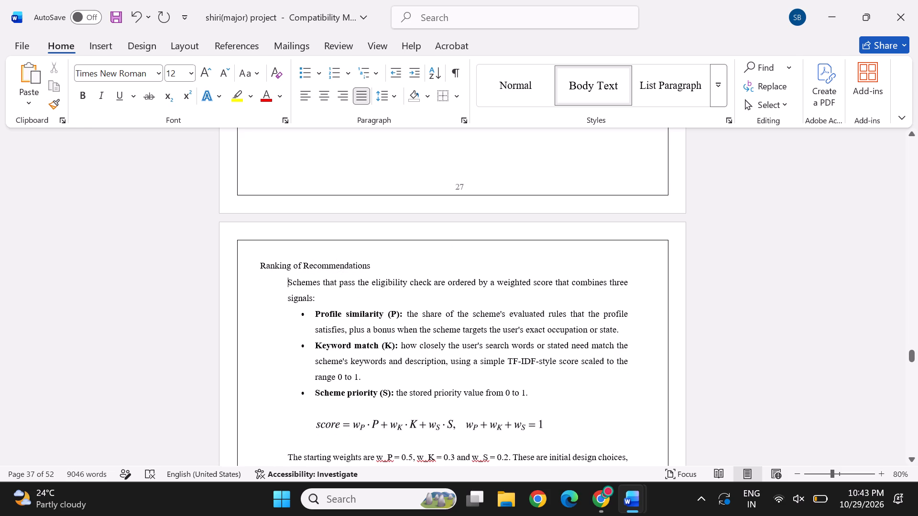
Add the number 4.5 and a space before the copied Ranking of Recommendations heading, and format it bold at size 14.
left_click(259, 269)
type("4.5")
left_click_drag(394, 265, 256, 262)
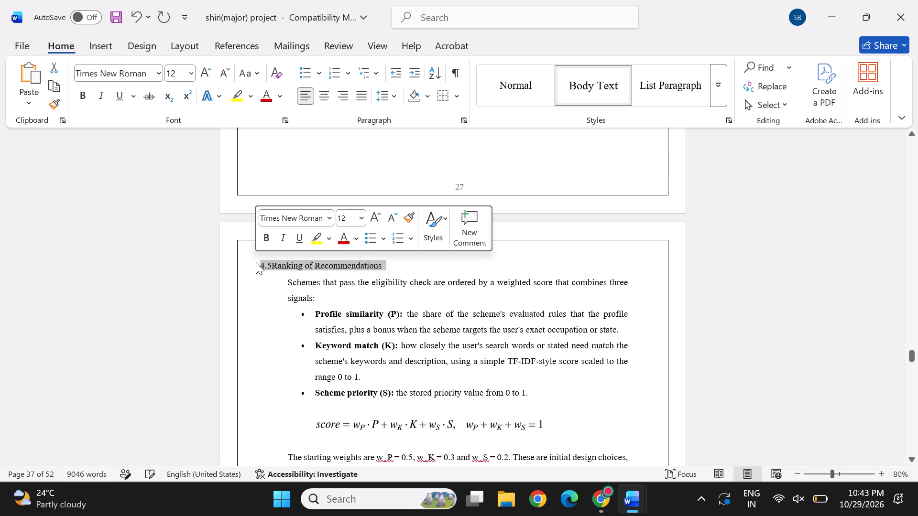
left_click(272, 241)
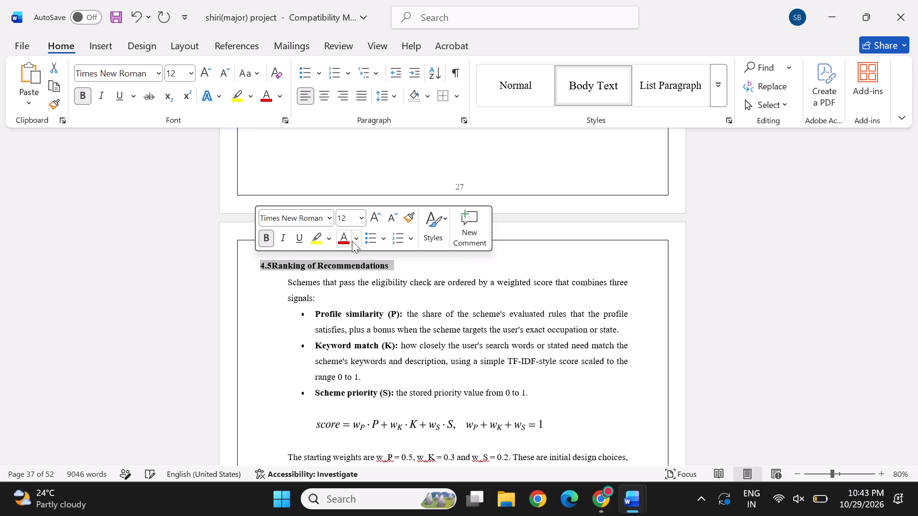
left_click(361, 224)
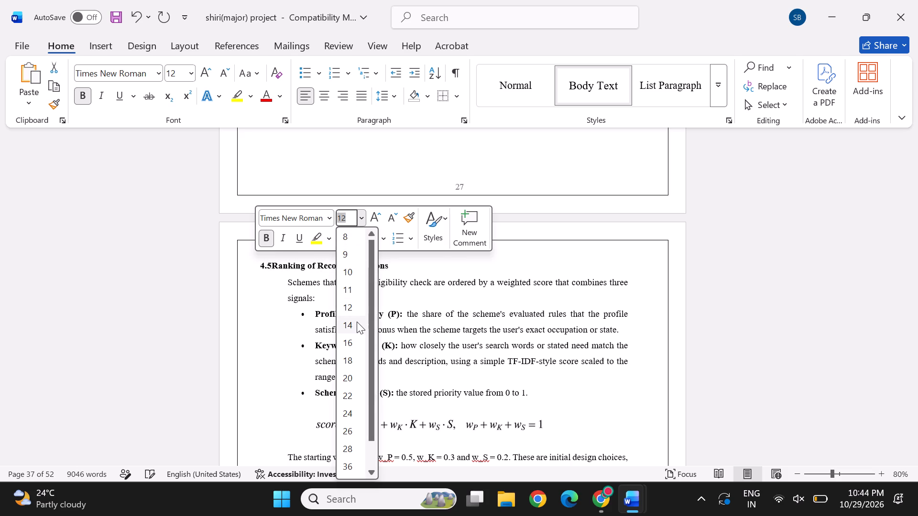
left_click(357, 322)
left_click(422, 262)
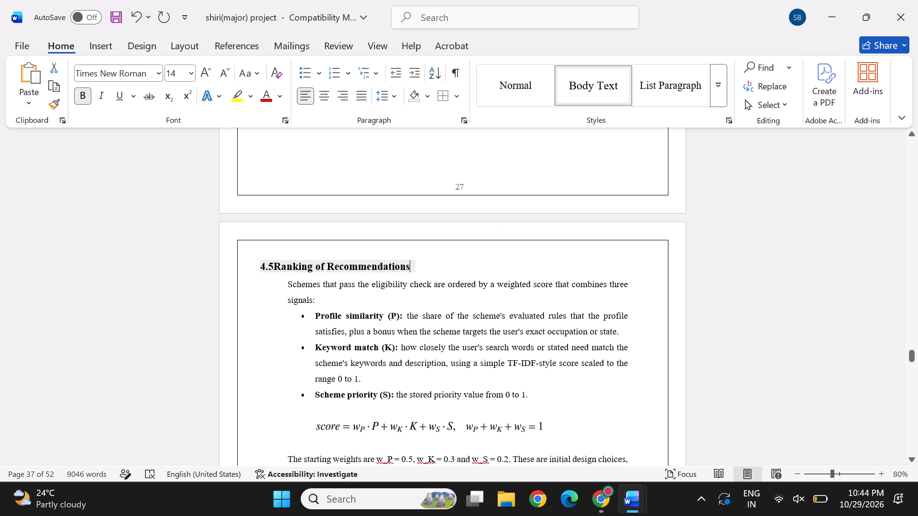
left_click(274, 269)
key("space")
Review the headings and page breaks from section 4.4 through the Babu Bot – AI-Powered Conversational Assistant heading.
scroll(405, 296, "down", 2)
left_click(299, 238)
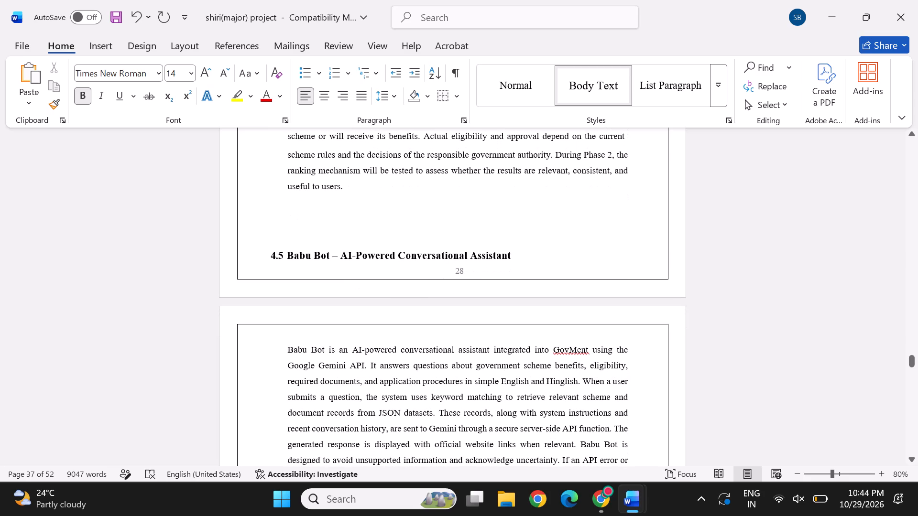
scroll(313, 260, "up", 5)
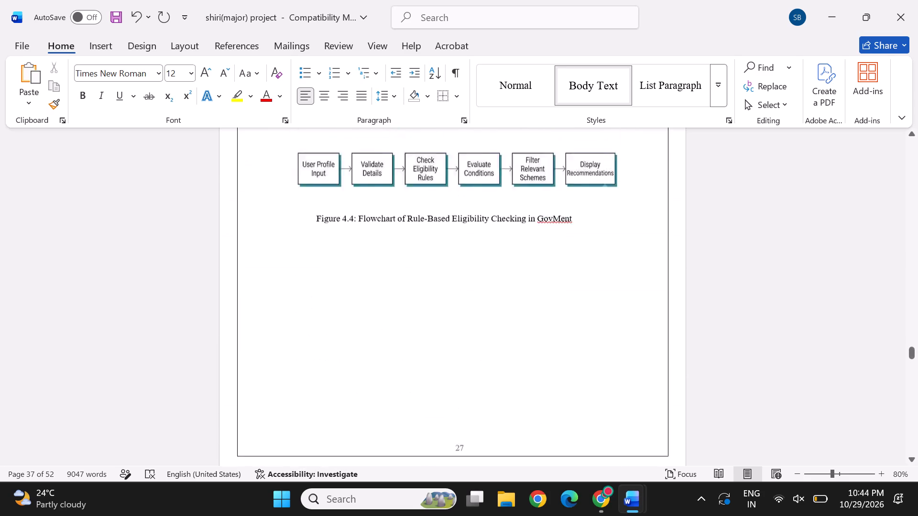
scroll(313, 260, "up", 2)
scroll(313, 260, "down", 3)
scroll(309, 333, "up", 1)
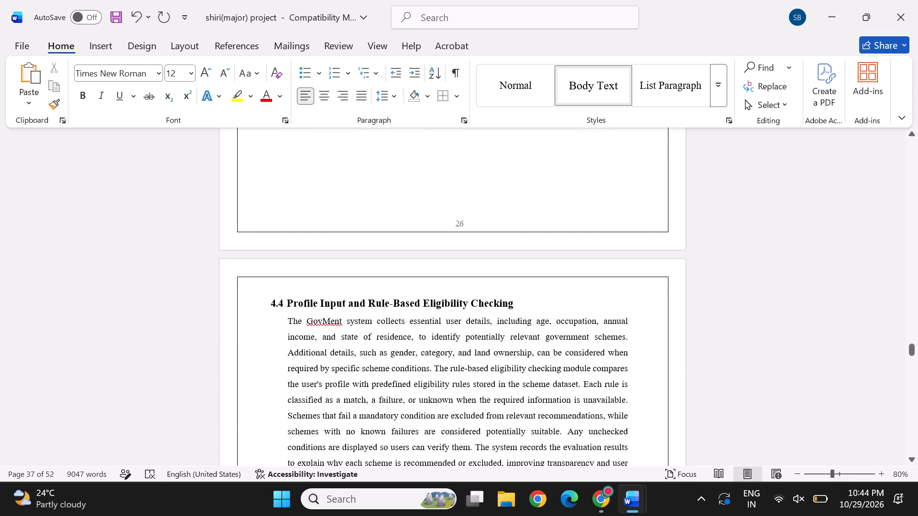
scroll(309, 333, "up", 3)
scroll(309, 333, "down", 3)
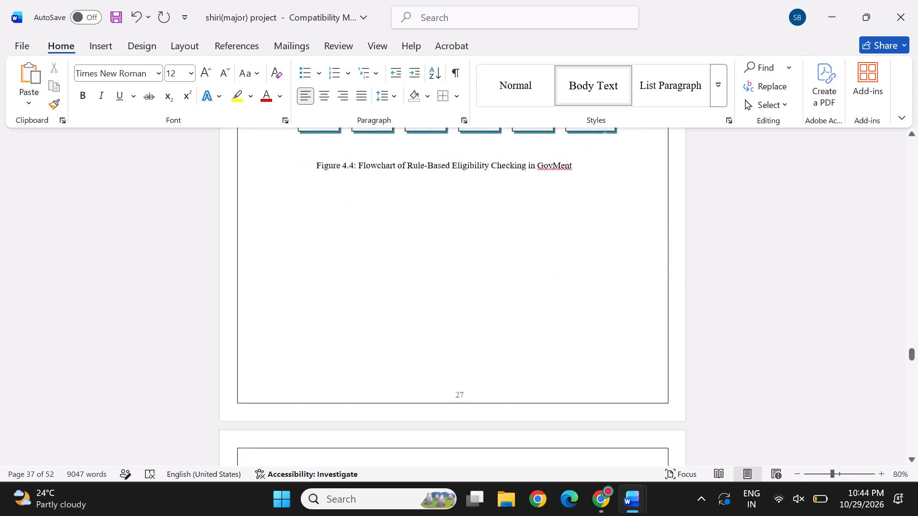
scroll(309, 333, "down", 2)
scroll(286, 373, "down", 1)
scroll(309, 414, "down", 1)
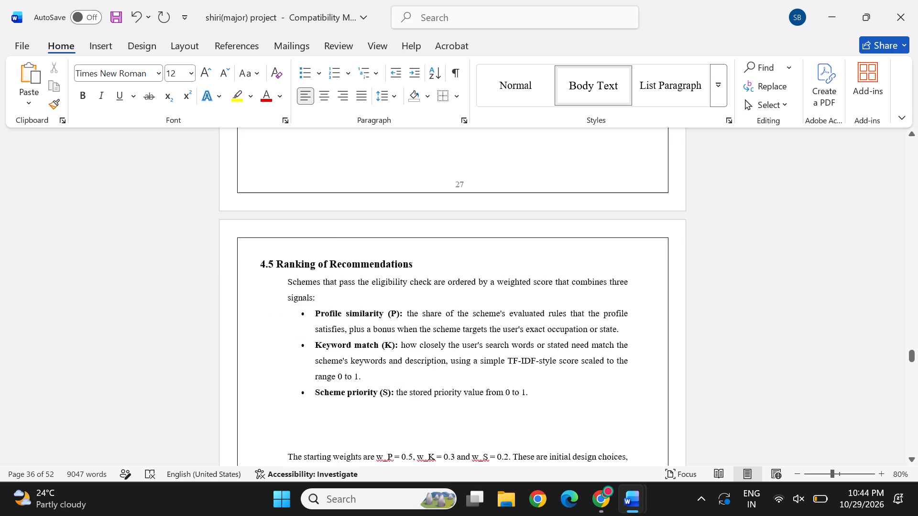
Replace the automatic number of the Babu Bot – AI-Powered Conversational Assistant heading with 4.6.
scroll(309, 414, "down", 1)
left_click(280, 344)
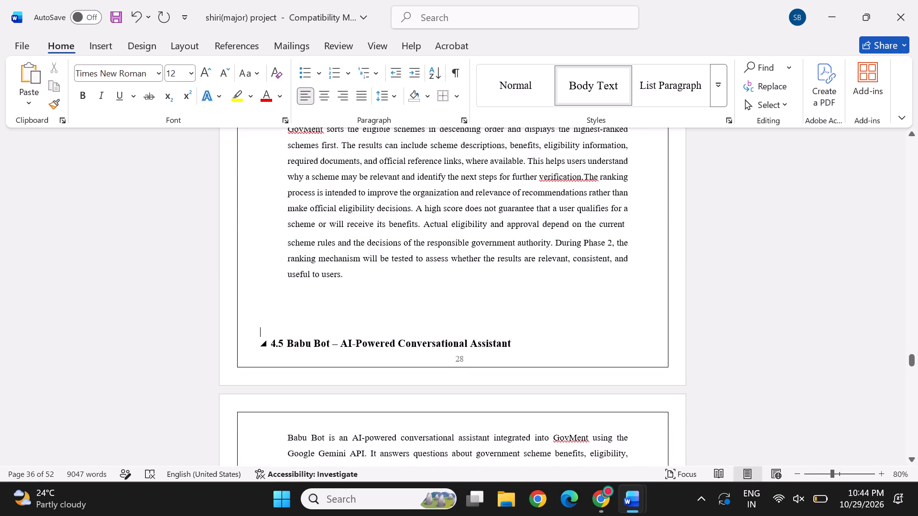
key("Delete")
type("4.6")
key("space")
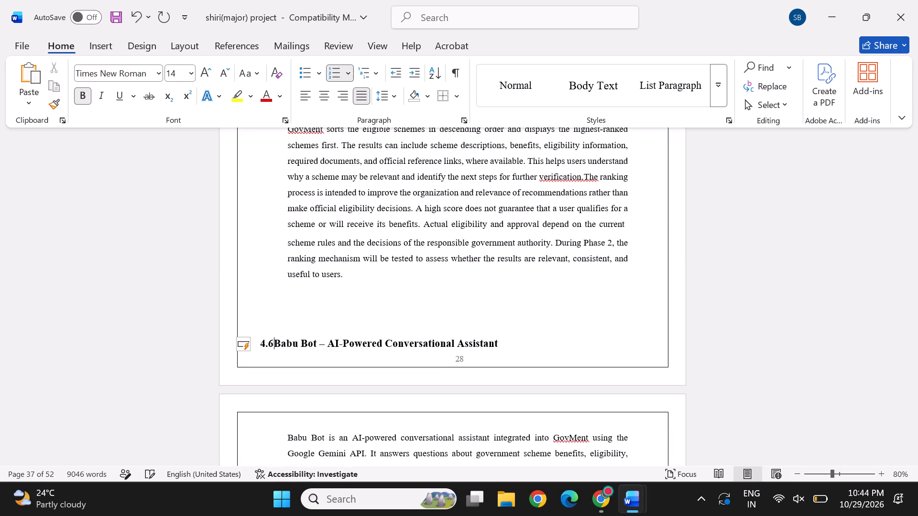
Add a blank line above the 4.6 Babu Bot heading so the heading starts on the following page.
left_click(309, 321)
key("Return")
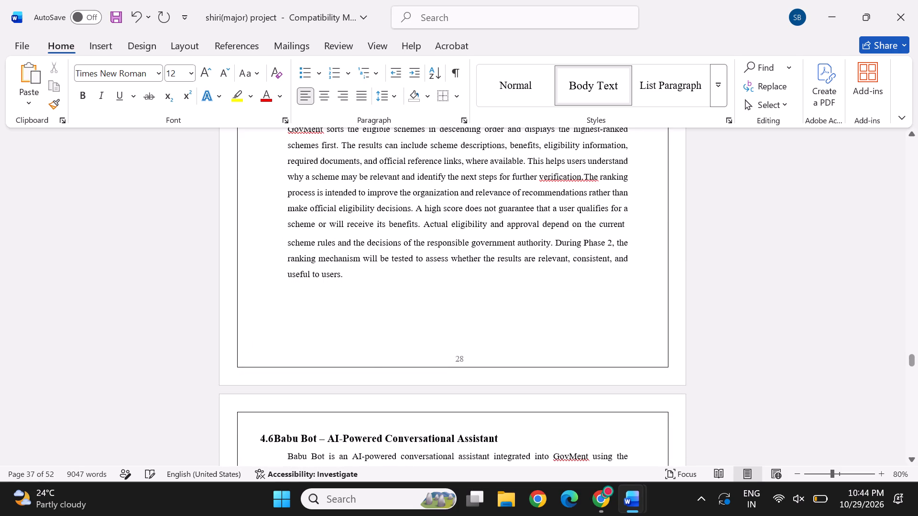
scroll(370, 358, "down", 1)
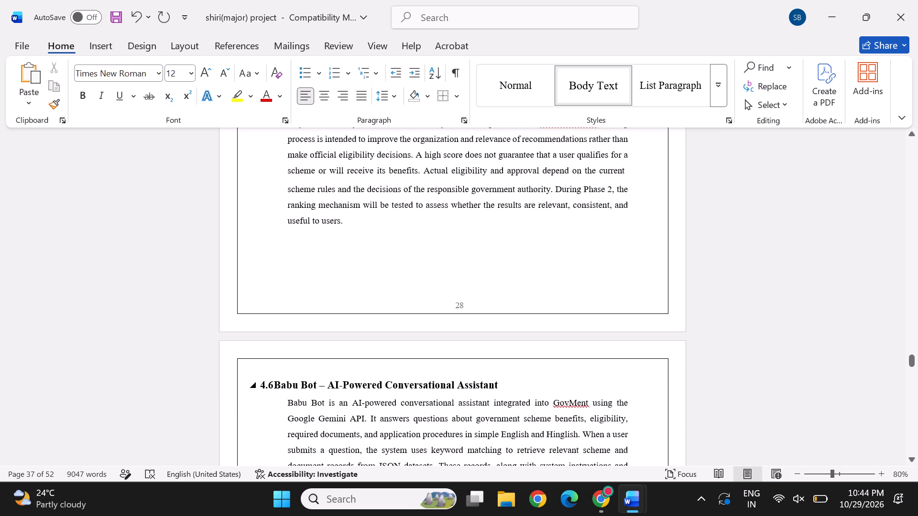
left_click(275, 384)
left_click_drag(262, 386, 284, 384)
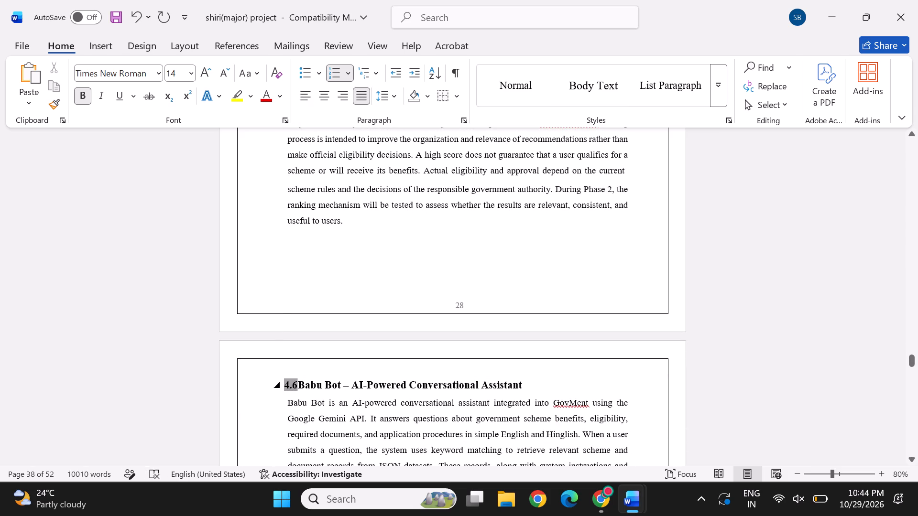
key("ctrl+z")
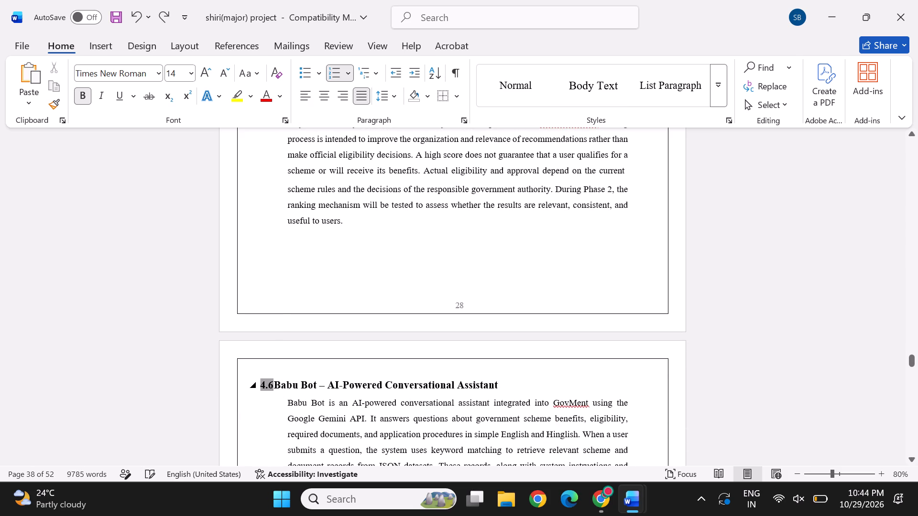
Insert two spaces between the number 4.6 and the Babu Bot heading text.
left_click(274, 387)
key("space")
key("space")
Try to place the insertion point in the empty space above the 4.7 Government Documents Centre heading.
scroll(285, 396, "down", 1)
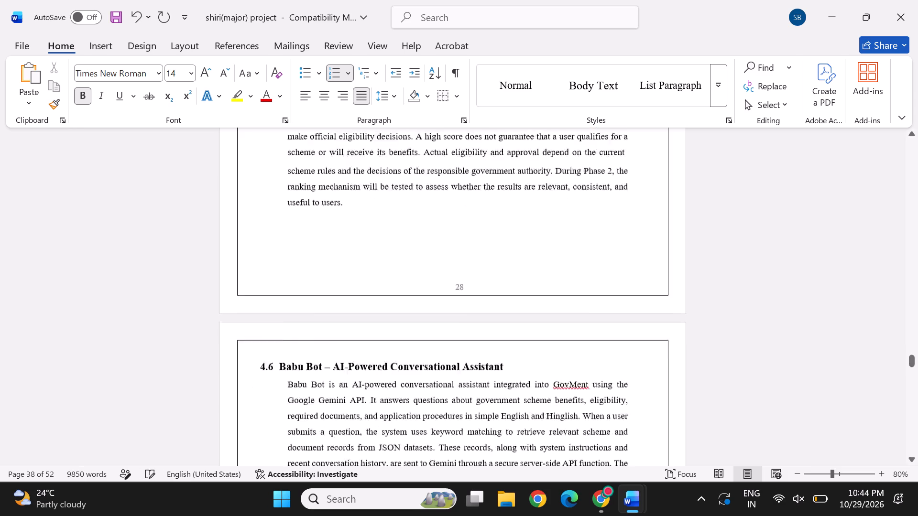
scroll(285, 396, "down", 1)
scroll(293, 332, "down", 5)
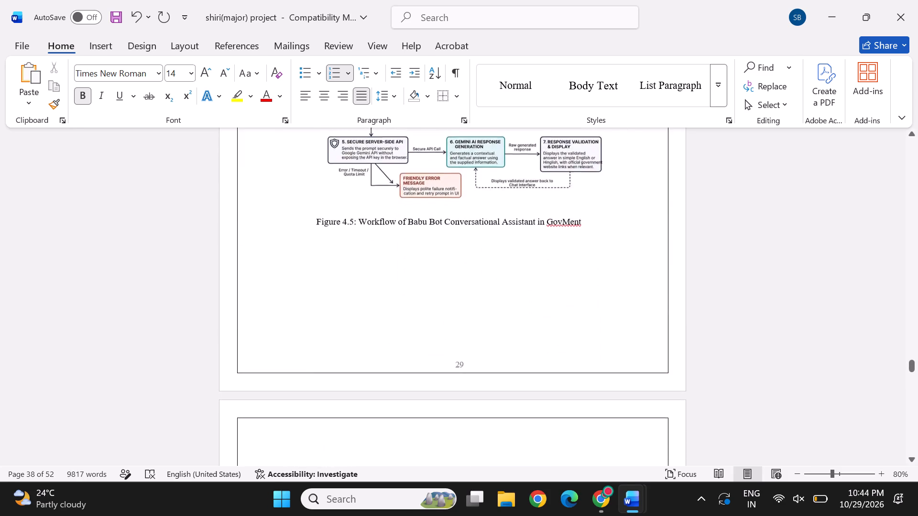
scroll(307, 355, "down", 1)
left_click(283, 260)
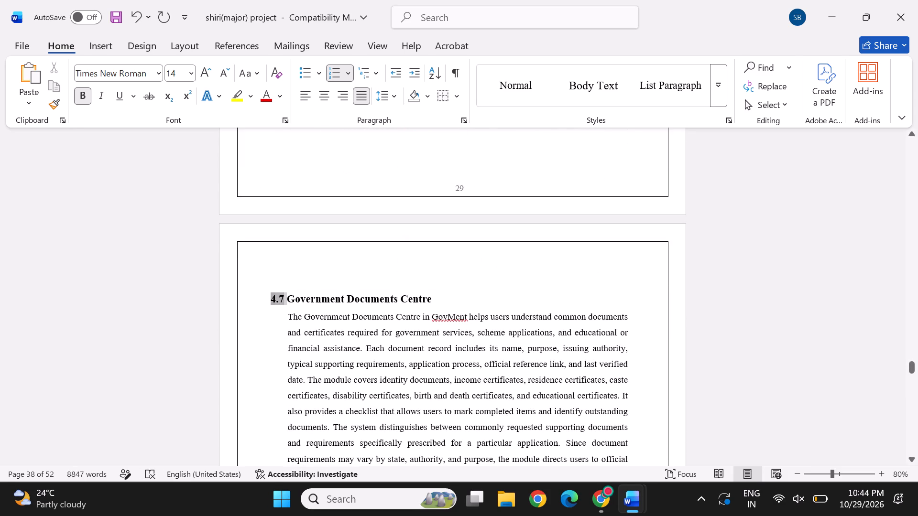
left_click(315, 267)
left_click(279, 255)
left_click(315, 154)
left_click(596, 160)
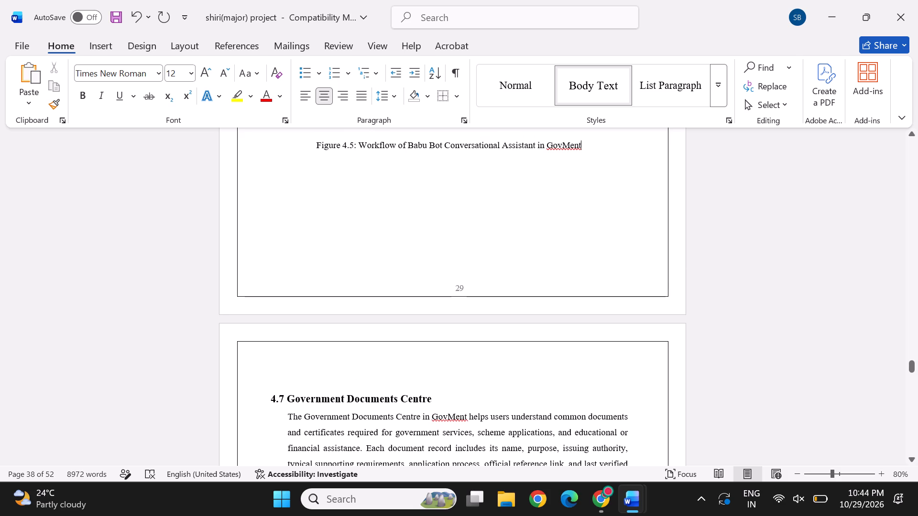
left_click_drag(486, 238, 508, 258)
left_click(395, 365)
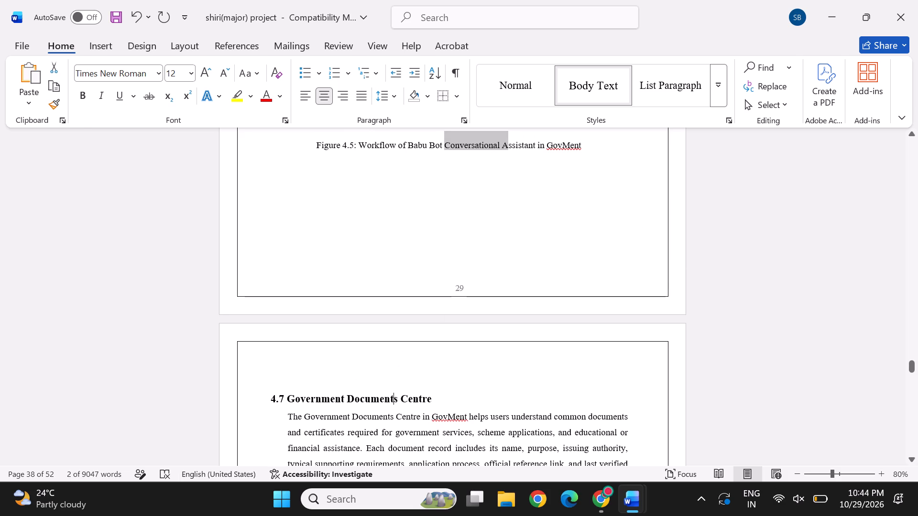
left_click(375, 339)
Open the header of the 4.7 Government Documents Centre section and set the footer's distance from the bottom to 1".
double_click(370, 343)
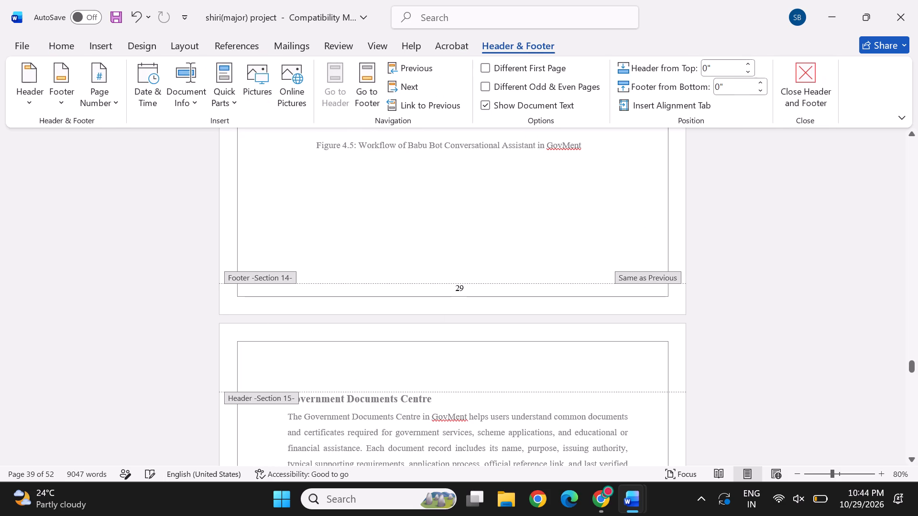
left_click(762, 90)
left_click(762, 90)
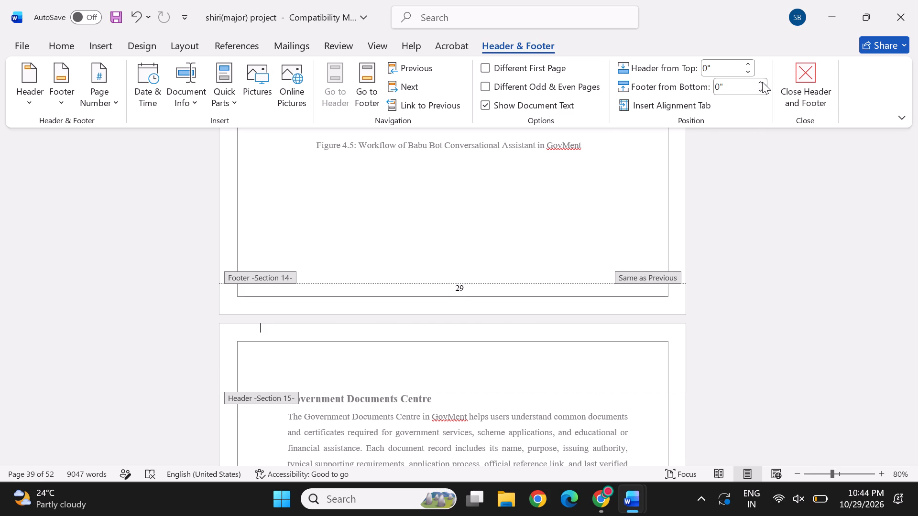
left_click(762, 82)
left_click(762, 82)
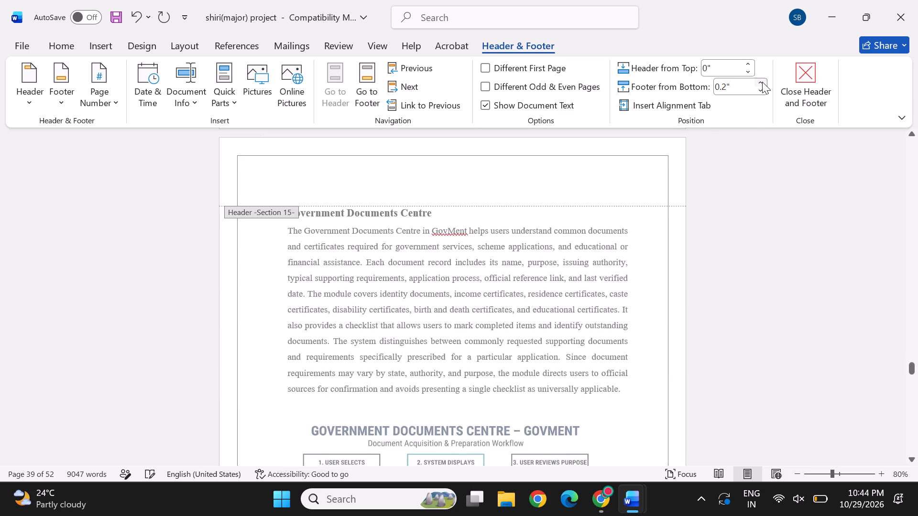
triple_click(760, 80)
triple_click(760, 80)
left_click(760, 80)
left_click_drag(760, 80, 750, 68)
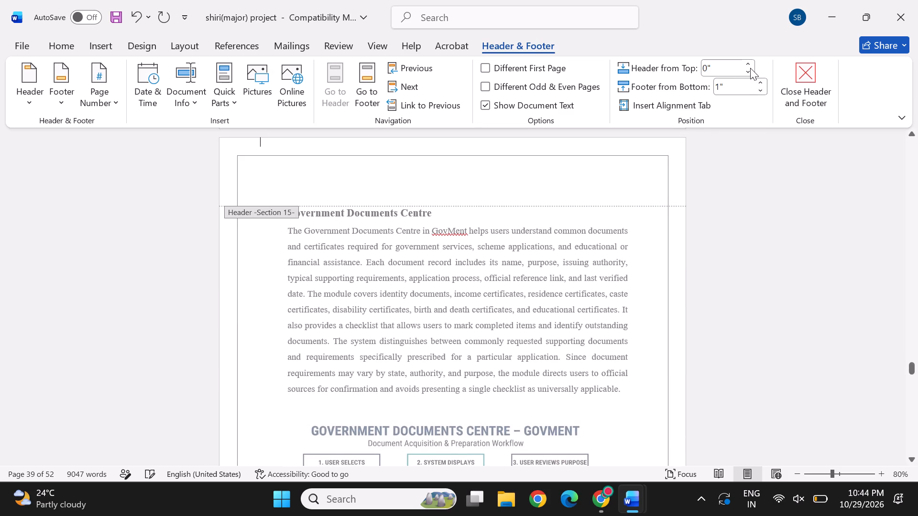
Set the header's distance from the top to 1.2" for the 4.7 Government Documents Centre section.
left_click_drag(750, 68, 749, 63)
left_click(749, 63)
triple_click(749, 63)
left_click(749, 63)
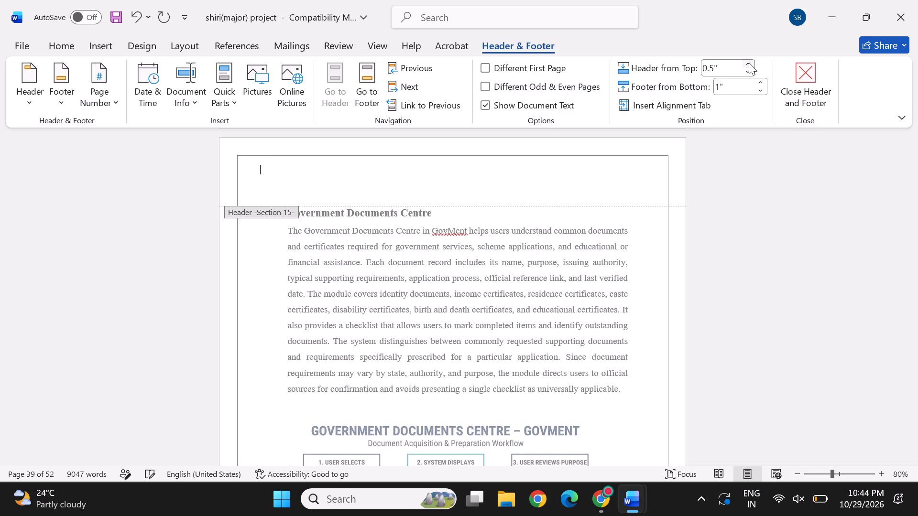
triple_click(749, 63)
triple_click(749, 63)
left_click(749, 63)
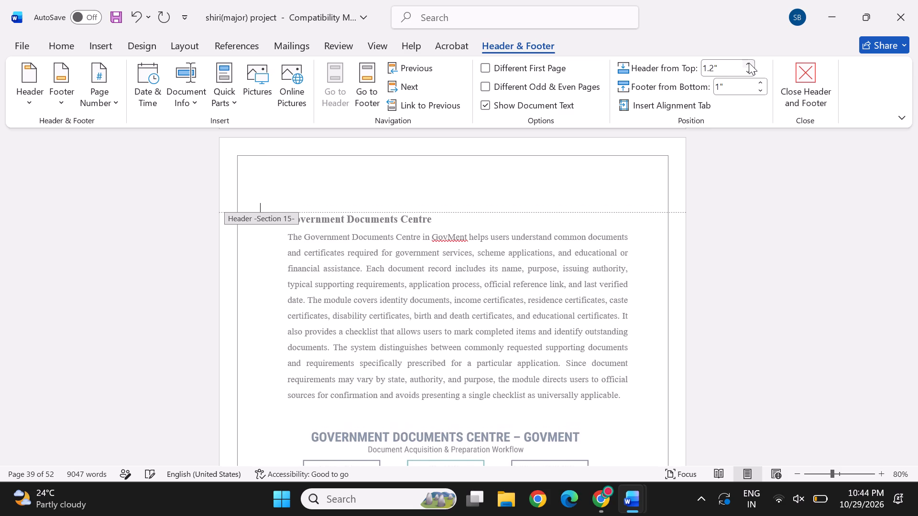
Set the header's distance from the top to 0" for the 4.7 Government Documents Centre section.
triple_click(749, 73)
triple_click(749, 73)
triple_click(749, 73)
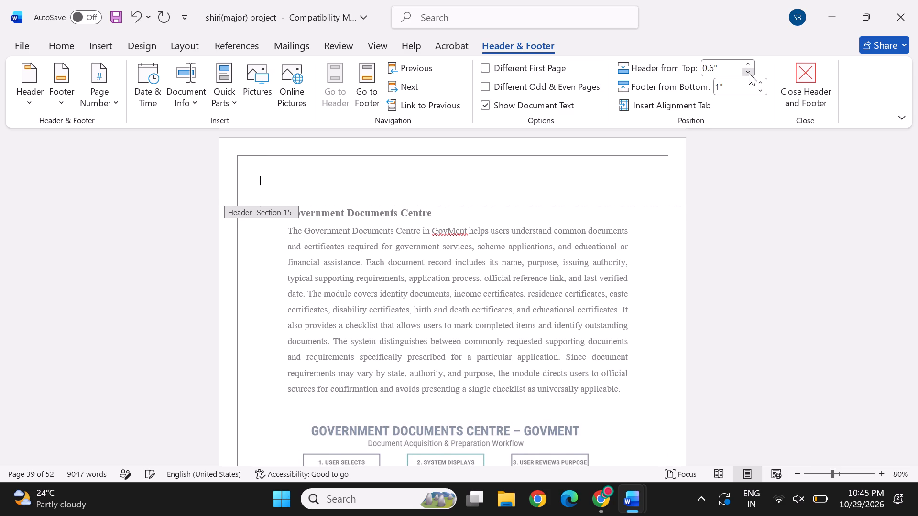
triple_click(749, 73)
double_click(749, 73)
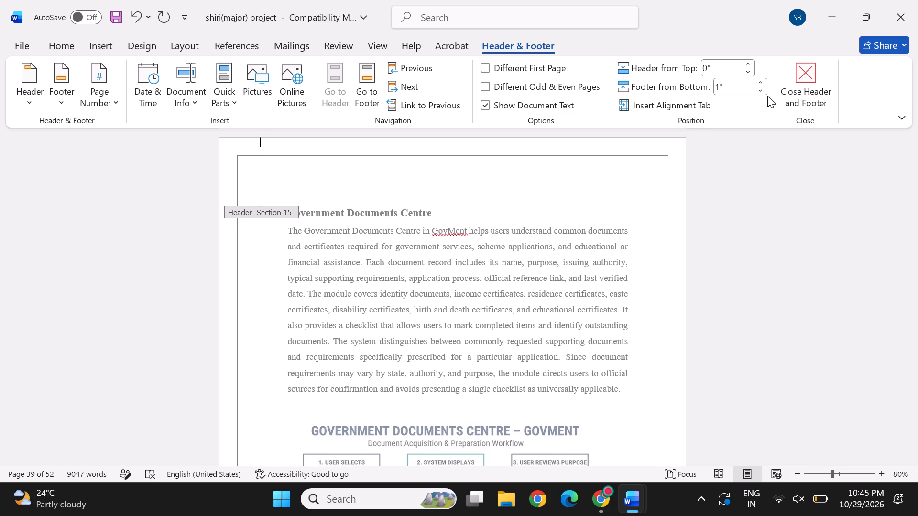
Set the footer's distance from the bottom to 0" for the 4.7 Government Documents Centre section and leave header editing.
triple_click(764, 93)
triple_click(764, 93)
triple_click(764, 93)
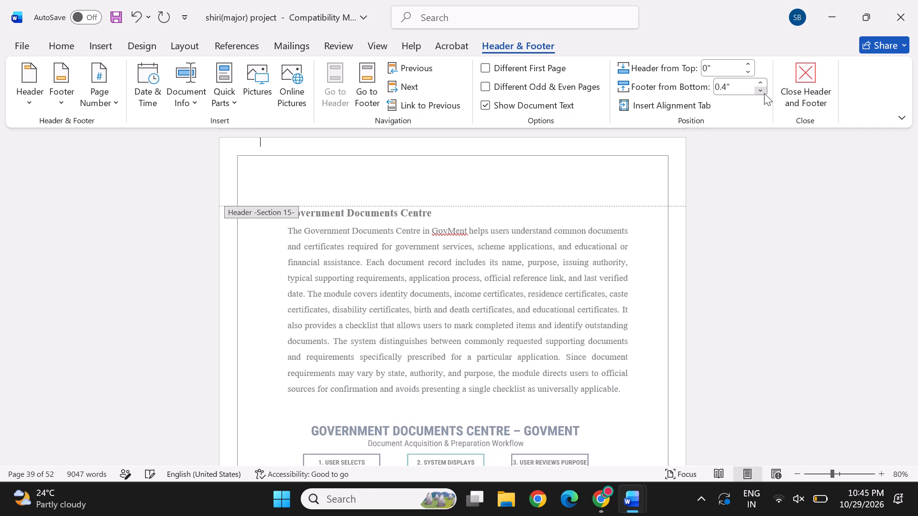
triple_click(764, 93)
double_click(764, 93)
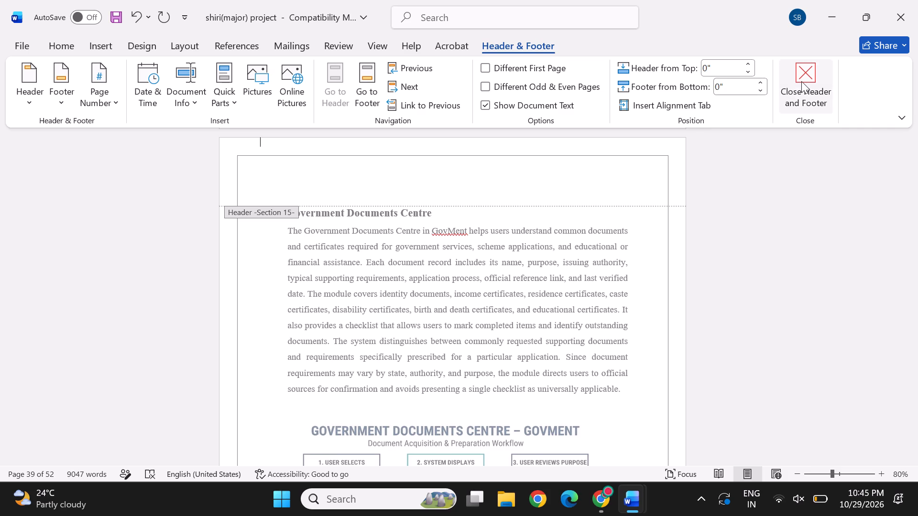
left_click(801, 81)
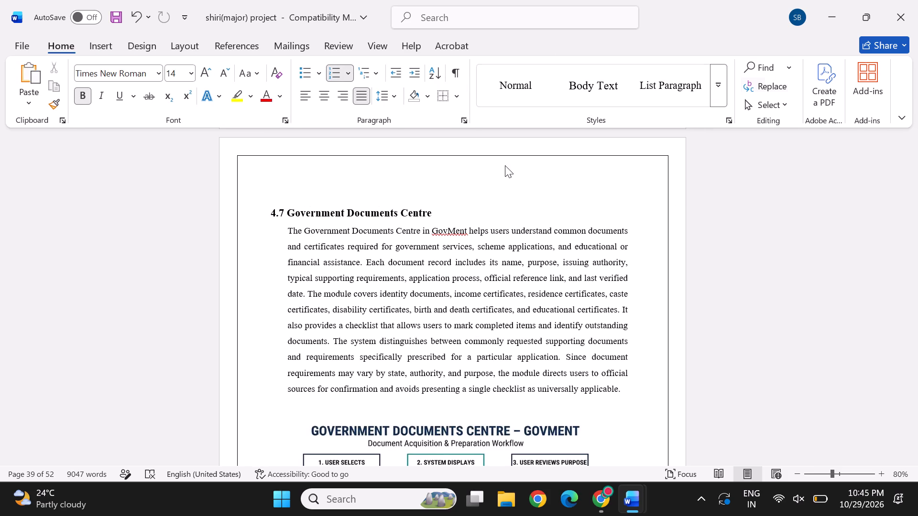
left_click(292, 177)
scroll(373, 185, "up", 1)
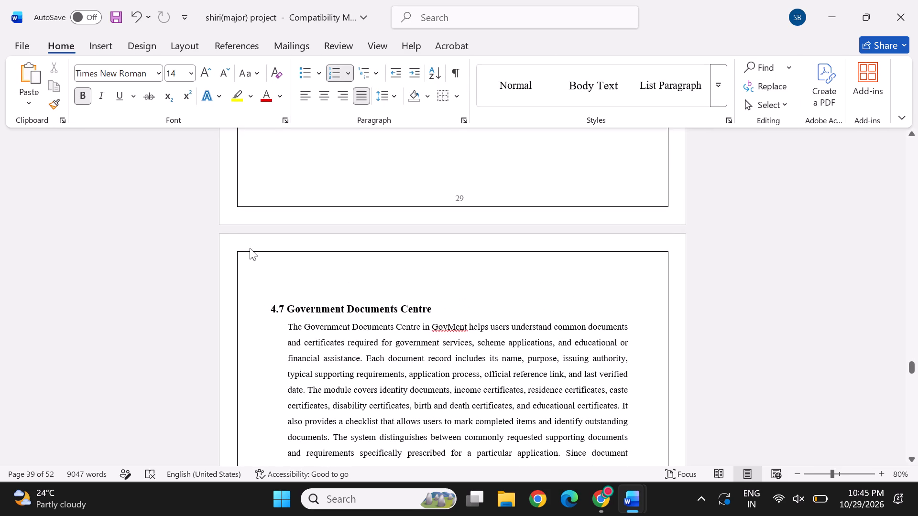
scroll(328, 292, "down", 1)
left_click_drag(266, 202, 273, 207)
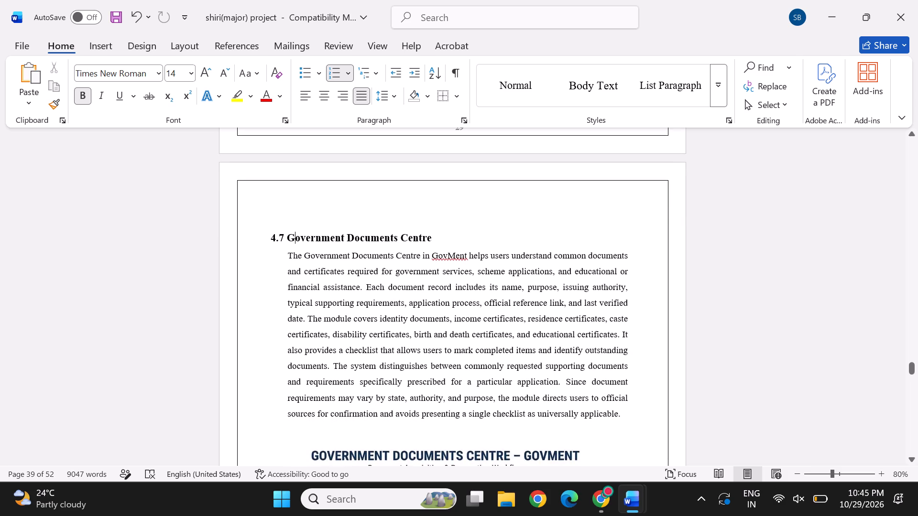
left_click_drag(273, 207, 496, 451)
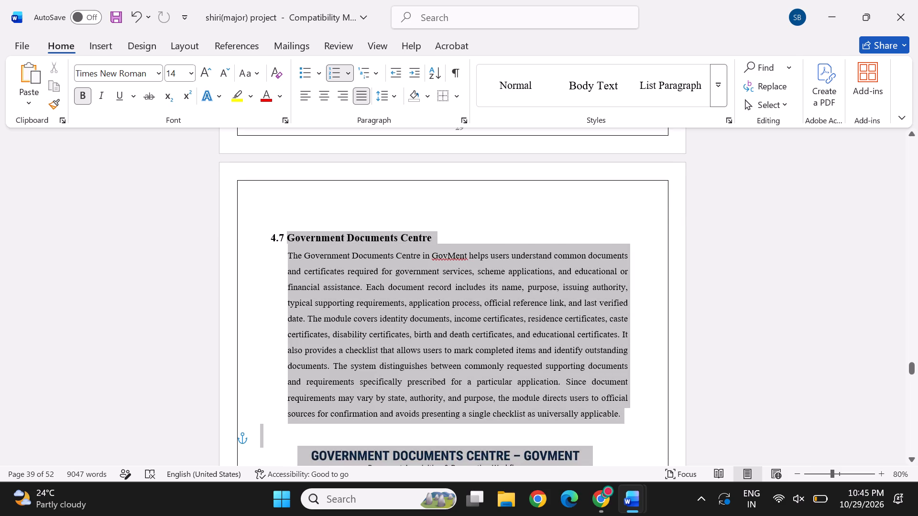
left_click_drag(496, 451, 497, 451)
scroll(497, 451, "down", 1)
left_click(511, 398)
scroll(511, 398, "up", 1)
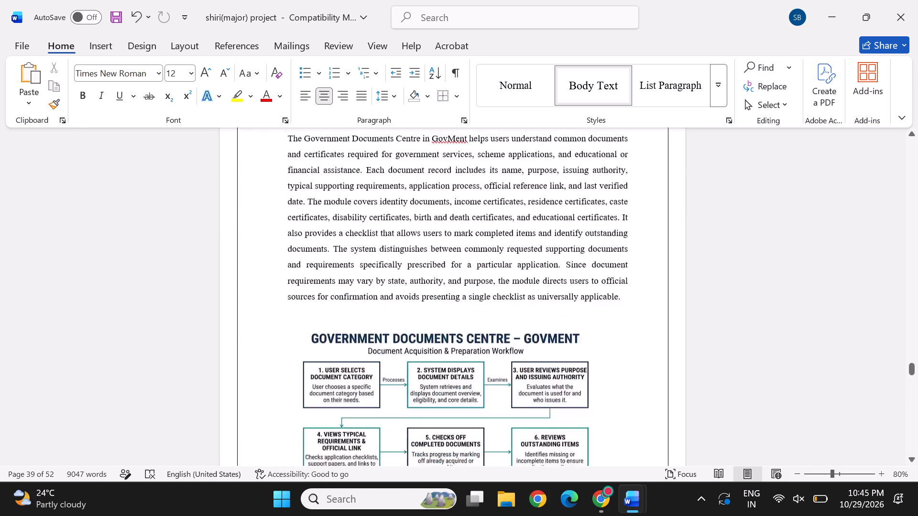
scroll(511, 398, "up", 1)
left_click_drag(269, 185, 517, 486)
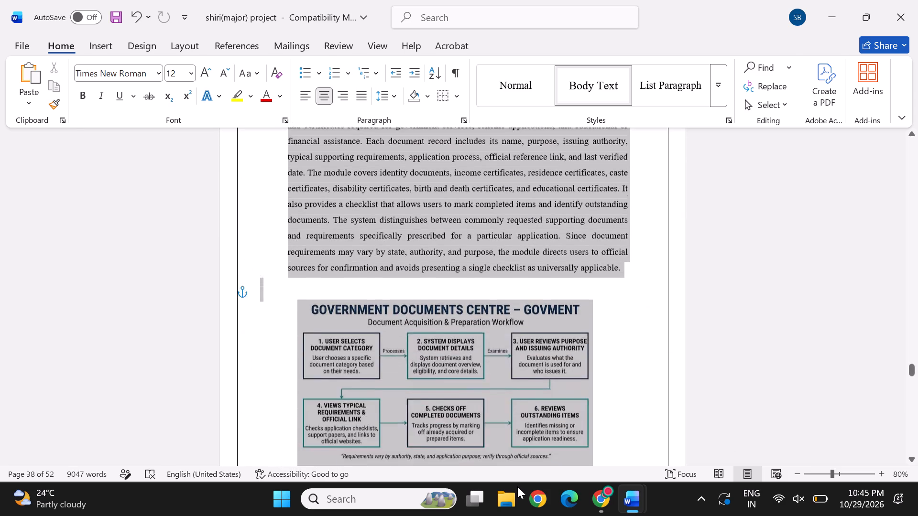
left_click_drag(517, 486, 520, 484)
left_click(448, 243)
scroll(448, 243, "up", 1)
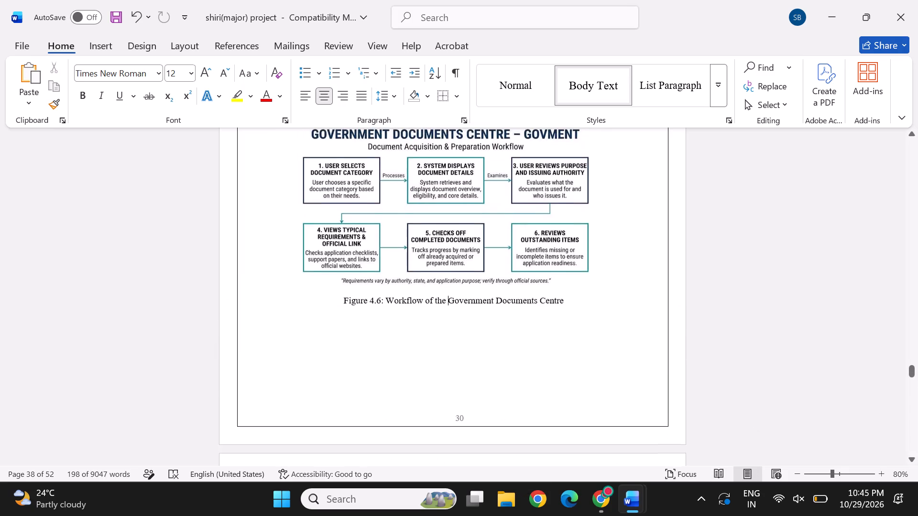
Delete the whole content of 4.7 Government Documents Centre: heading, paragraph, workflow diagram and Figure 4.6 caption.
left_click_drag(635, 391, 300, 127)
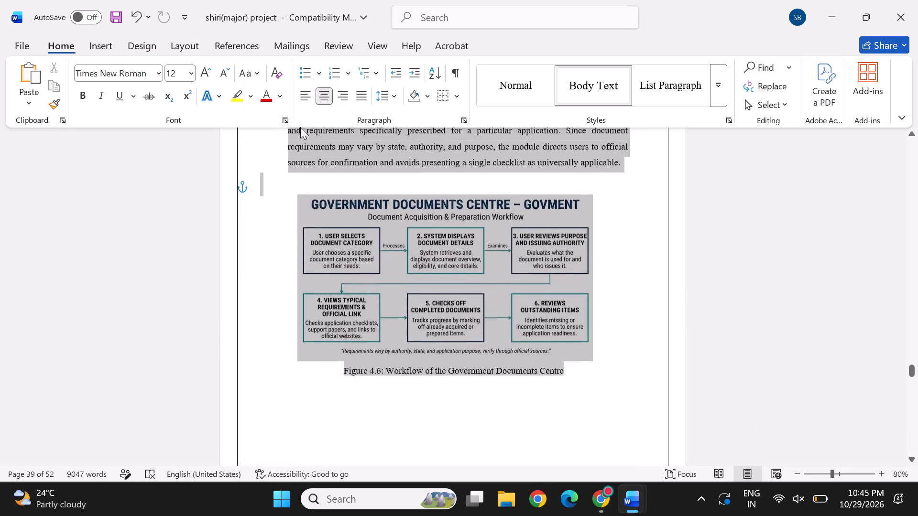
left_click_drag(300, 127, 248, 128)
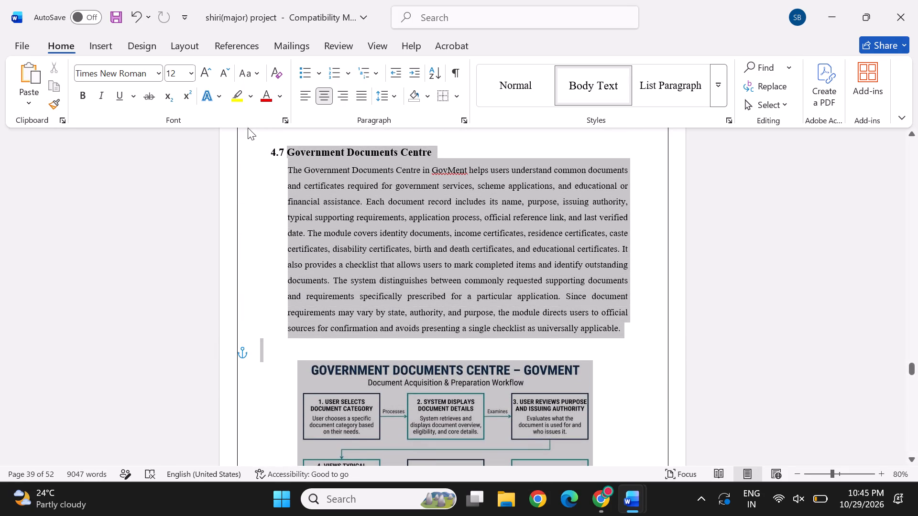
left_click_drag(248, 128, 273, 251)
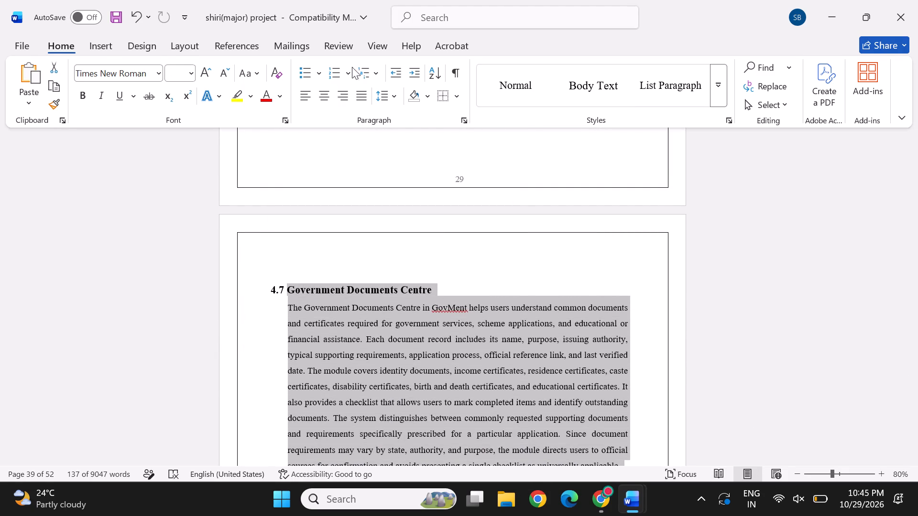
left_click(99, 51)
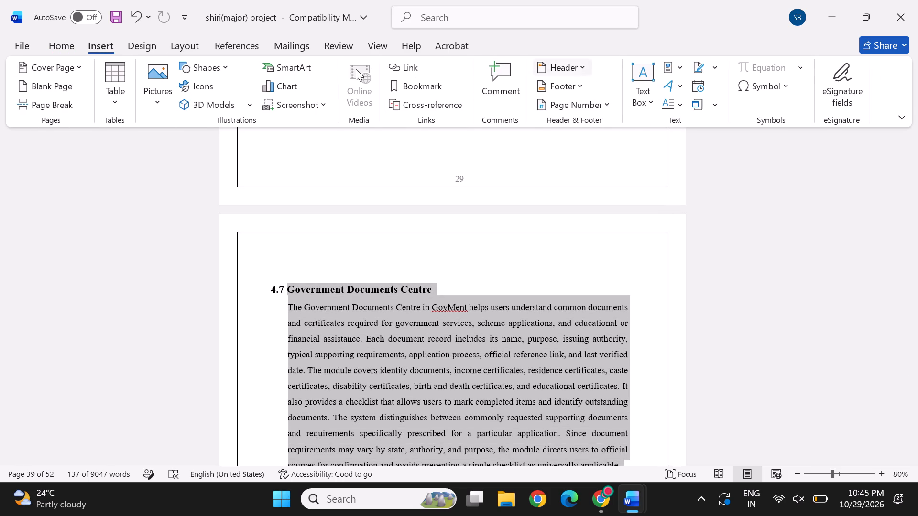
key("Delete")
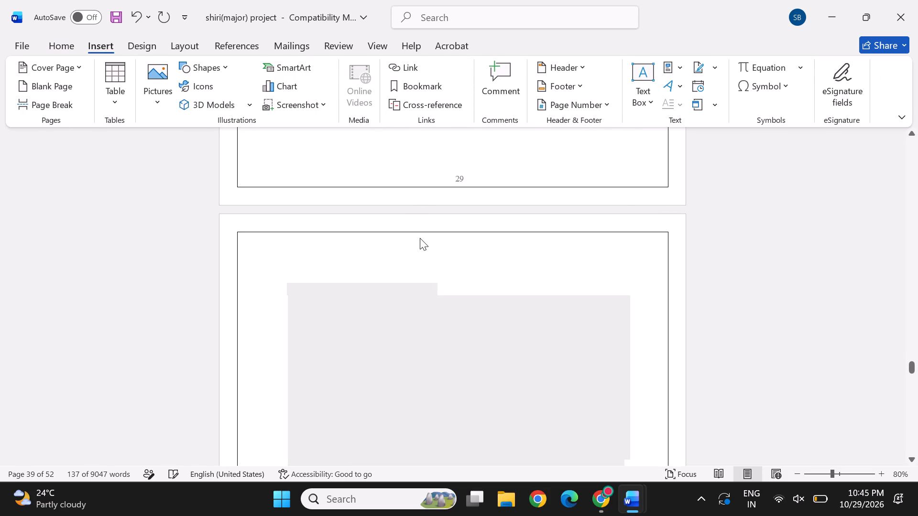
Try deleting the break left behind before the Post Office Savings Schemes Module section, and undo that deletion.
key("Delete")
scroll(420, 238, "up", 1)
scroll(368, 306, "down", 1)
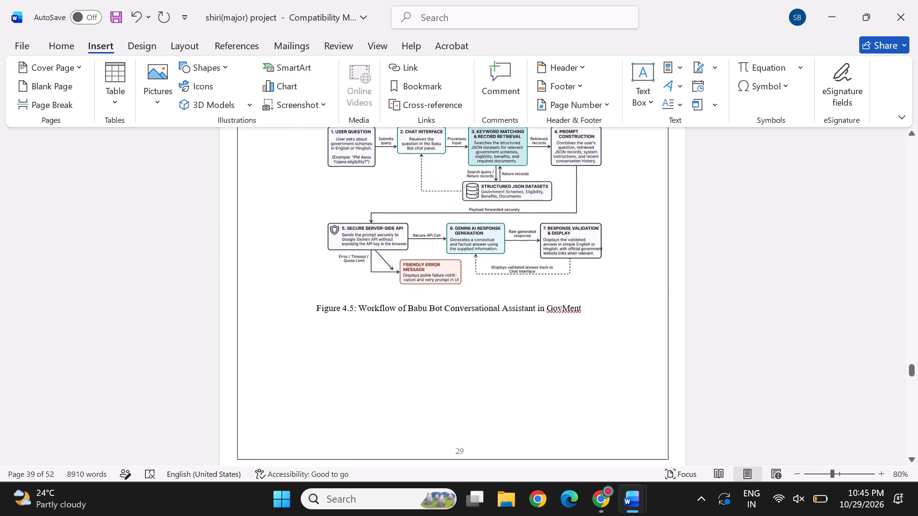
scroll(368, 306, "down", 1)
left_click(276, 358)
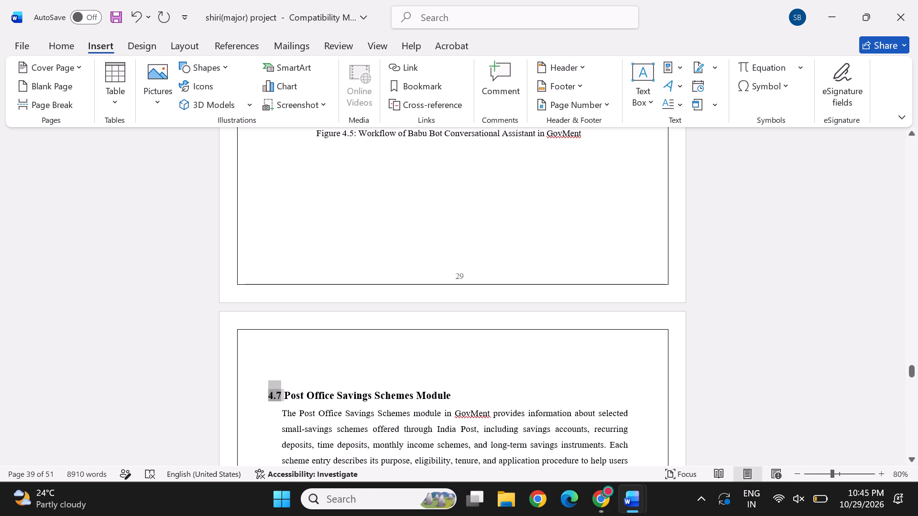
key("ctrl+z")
Open the header of the emptied page's section (Section 15) and set the footer's distance from the bottom to 0.79".
triple_click(298, 360)
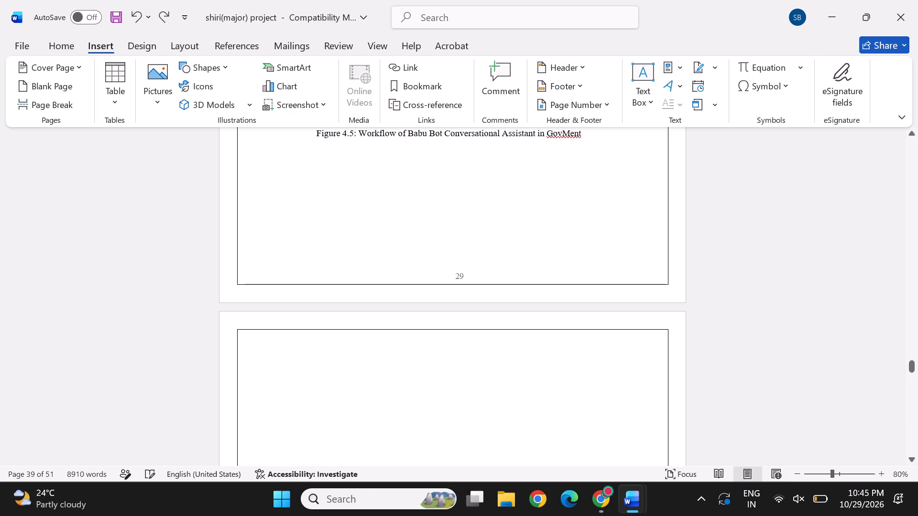
left_click_drag(298, 360, 475, 457)
scroll(357, 372, "down", 1)
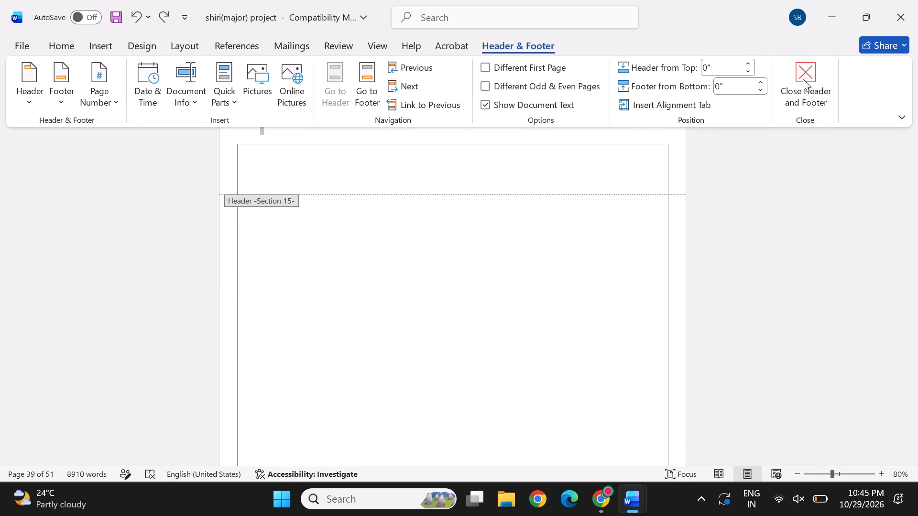
left_click(84, 46)
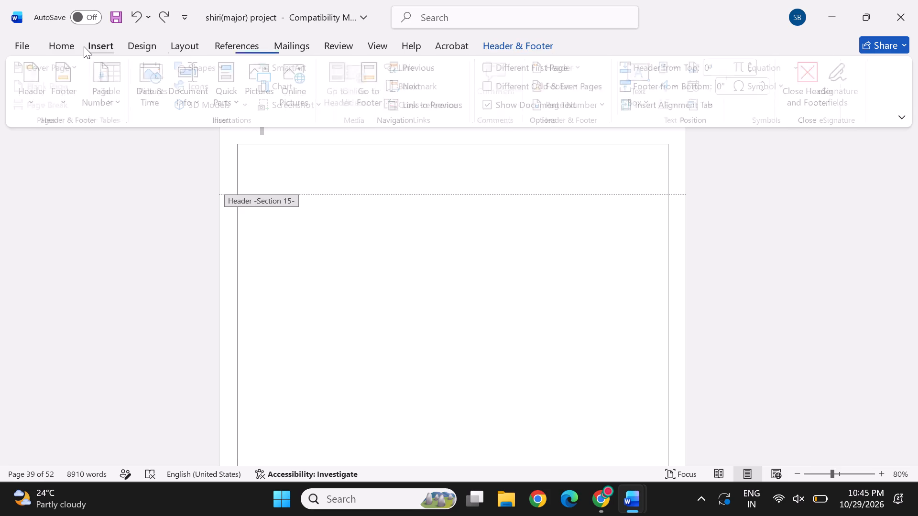
left_click(68, 47)
left_click(100, 48)
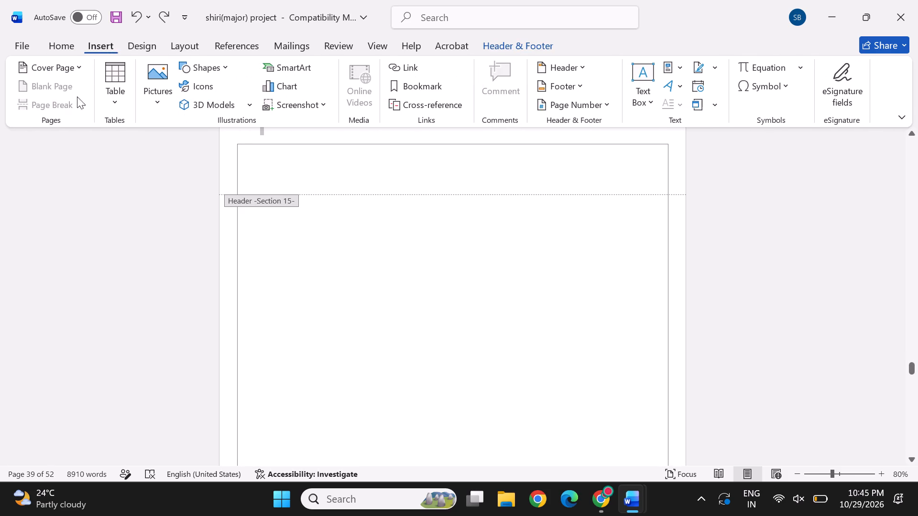
left_click(57, 119)
left_click(576, 71)
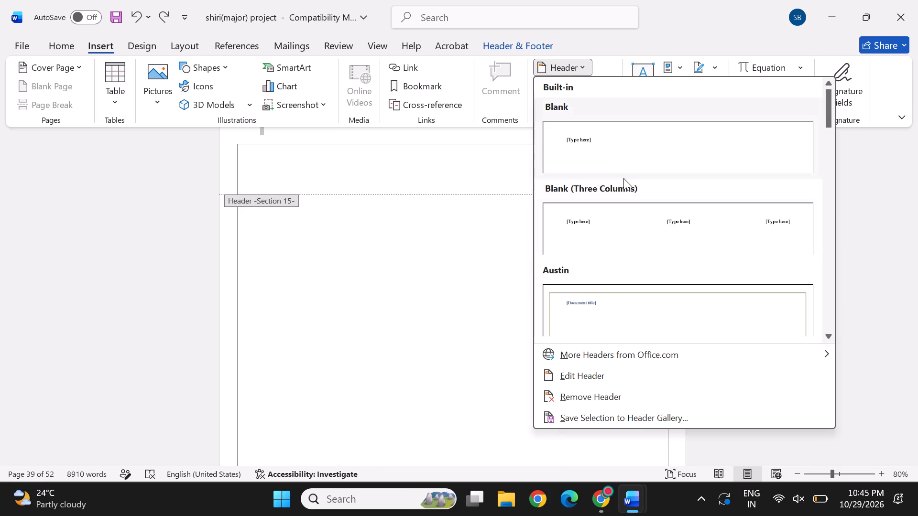
scroll(608, 256, "down", 6)
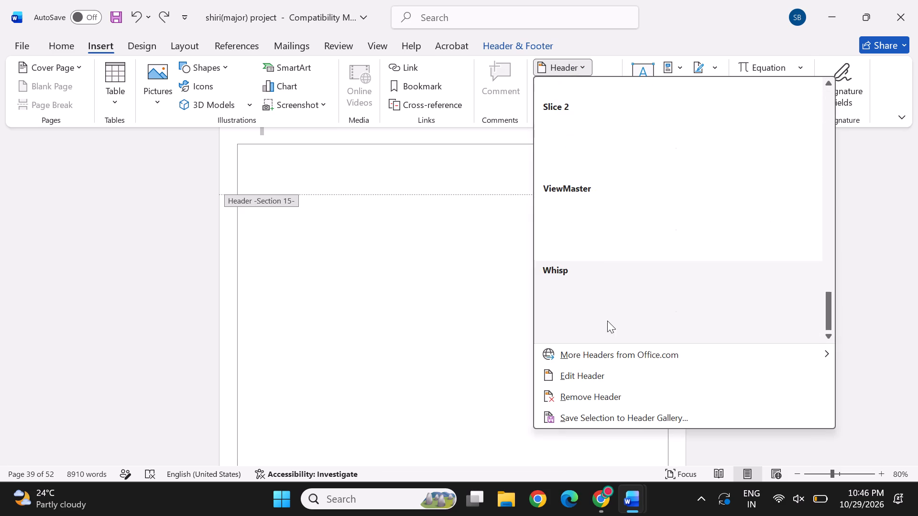
left_click(590, 380)
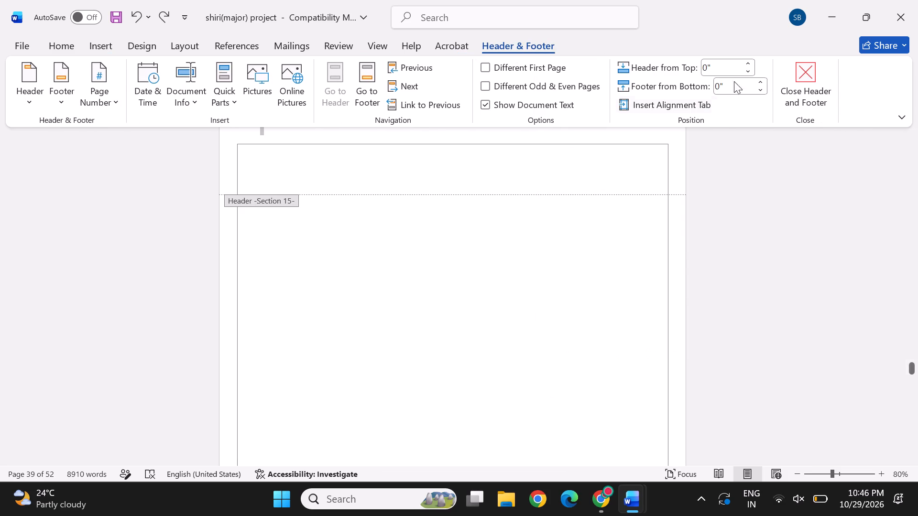
left_click_drag(741, 85, 708, 91)
key("Delete")
type("0.")
type("79")
left_click(803, 70)
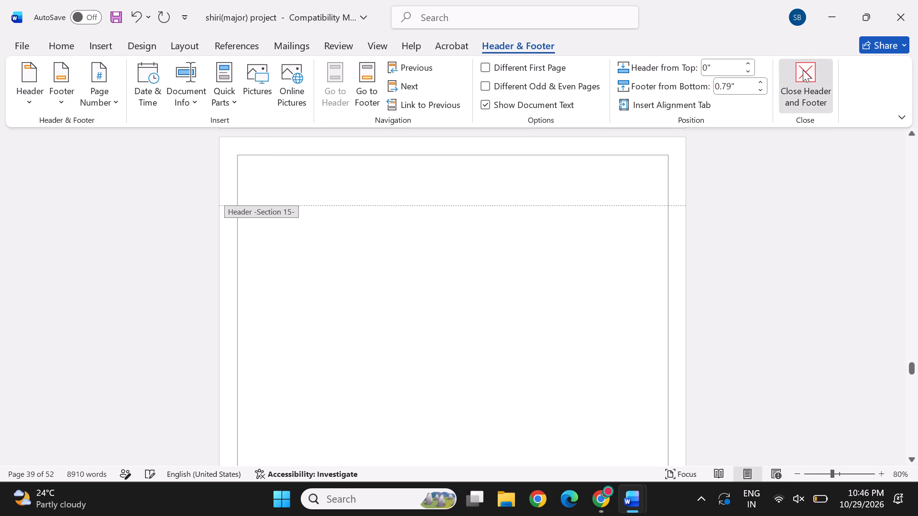
Set the header's distance from the top to 0.5" for Section 15 and leave header editing.
scroll(303, 167, "up", 1)
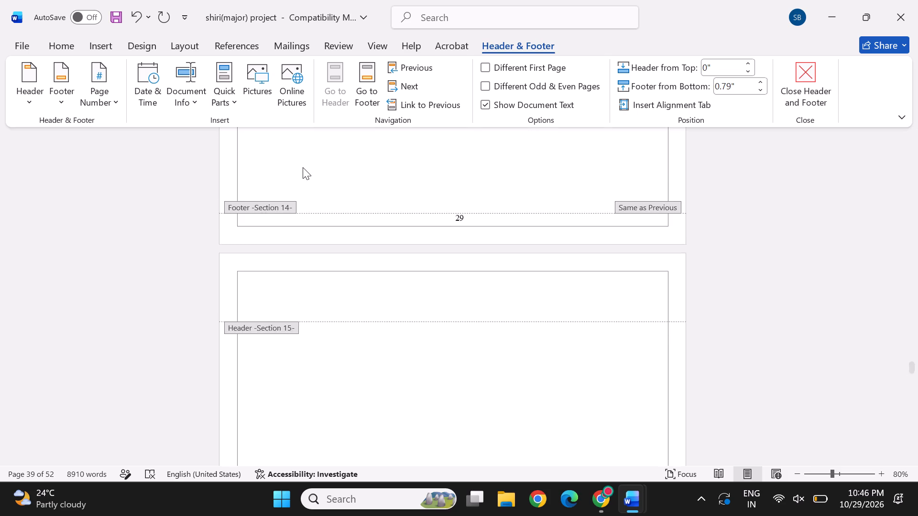
left_click(274, 308)
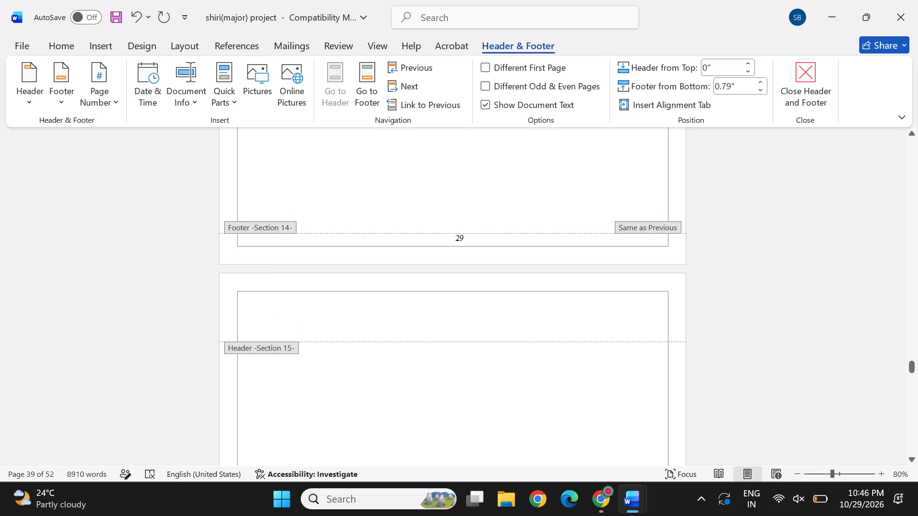
left_click(267, 296)
left_click(748, 64)
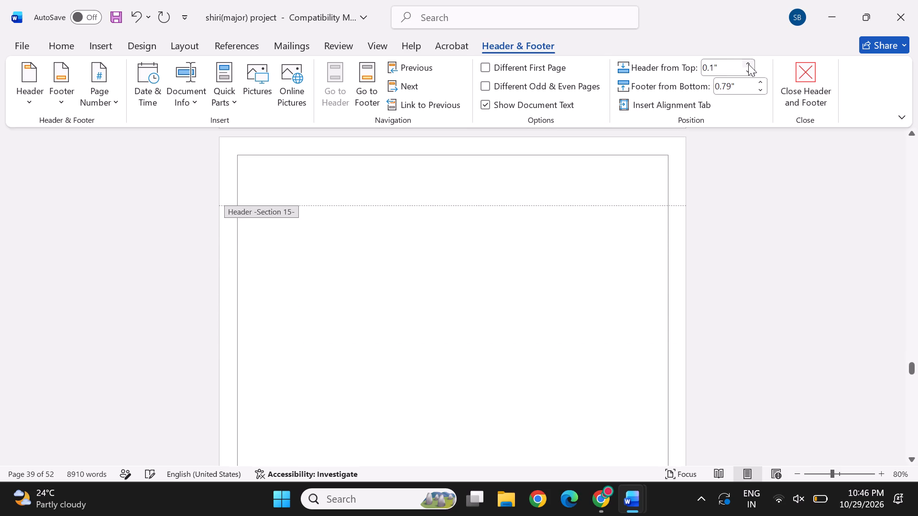
left_click(748, 64)
left_click(748, 64)
left_click(748, 64)
left_click(748, 64)
left_click(812, 75)
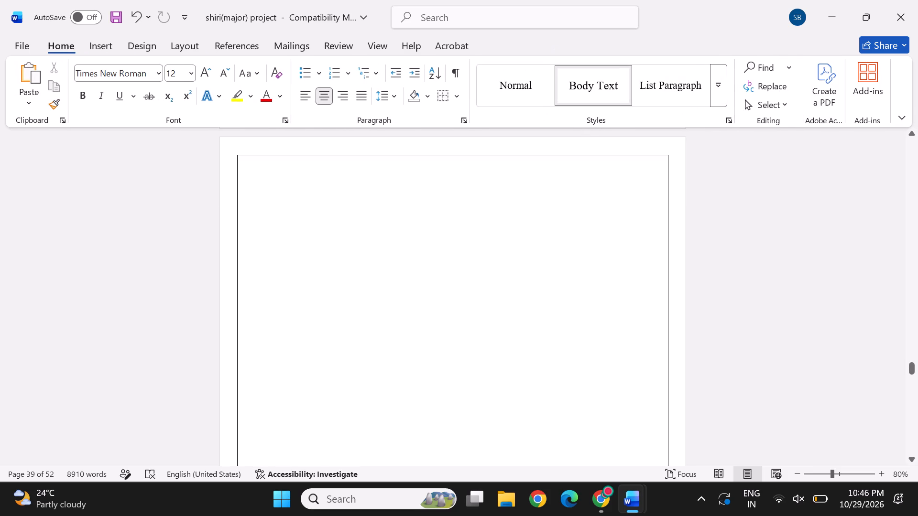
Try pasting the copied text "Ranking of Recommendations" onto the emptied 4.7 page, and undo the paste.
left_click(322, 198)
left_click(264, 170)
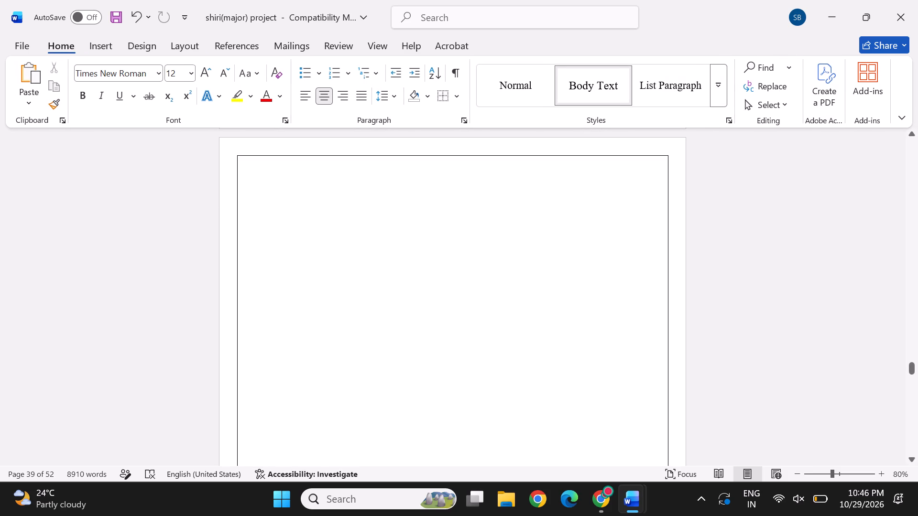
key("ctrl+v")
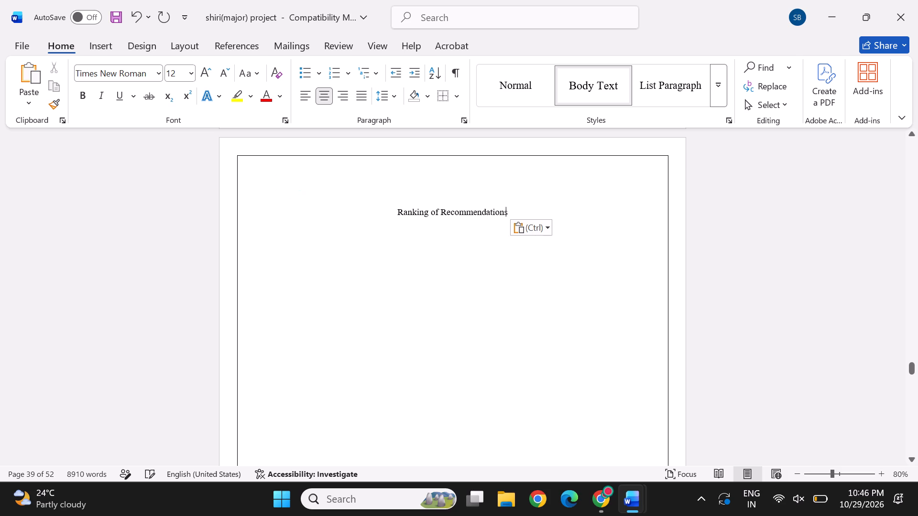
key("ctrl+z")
Undo the Section 15 header and footer distance changes and the deletion of the 4.7 Government Documents Centre content.
key("ctrl+z")
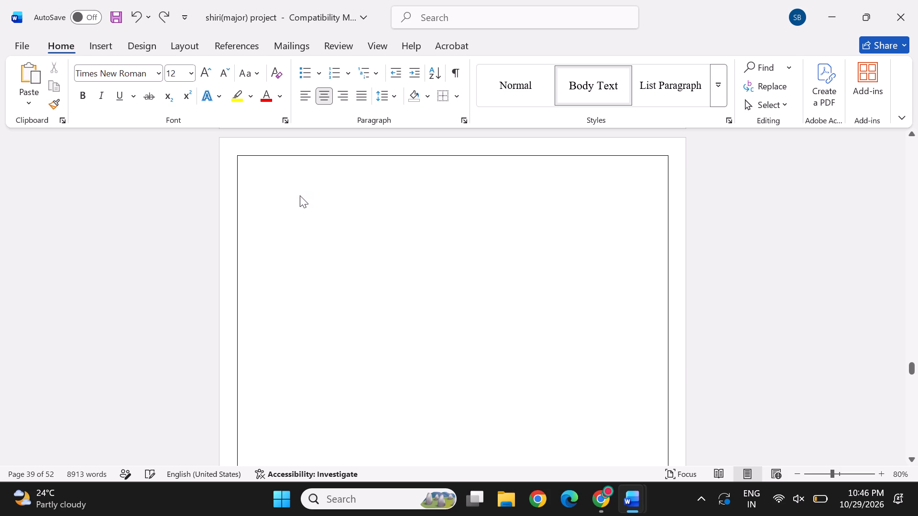
key("ctrl+z")
key("ctrl+z")
key("ctrl+z")
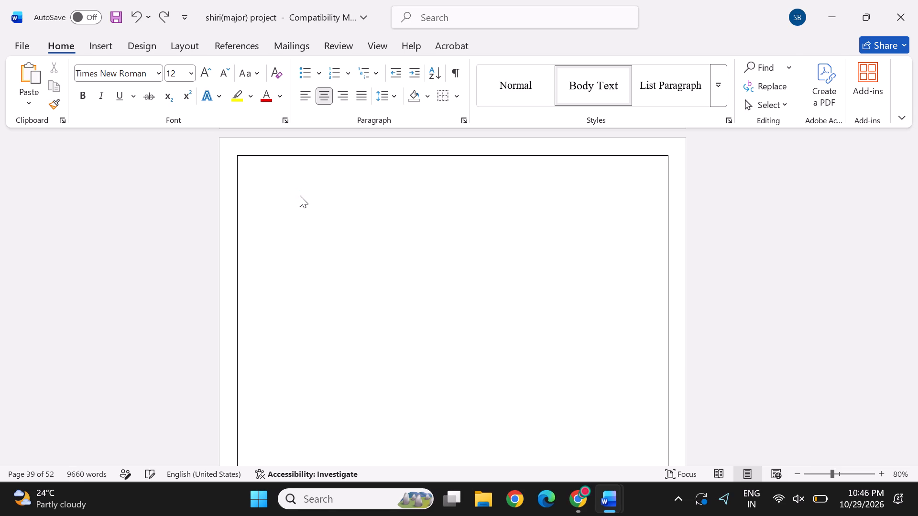
key("ctrl+z")
key("ctrl+z")
scroll(339, 233, "up", 2)
key("ctrl+z")
right_click(372, 290)
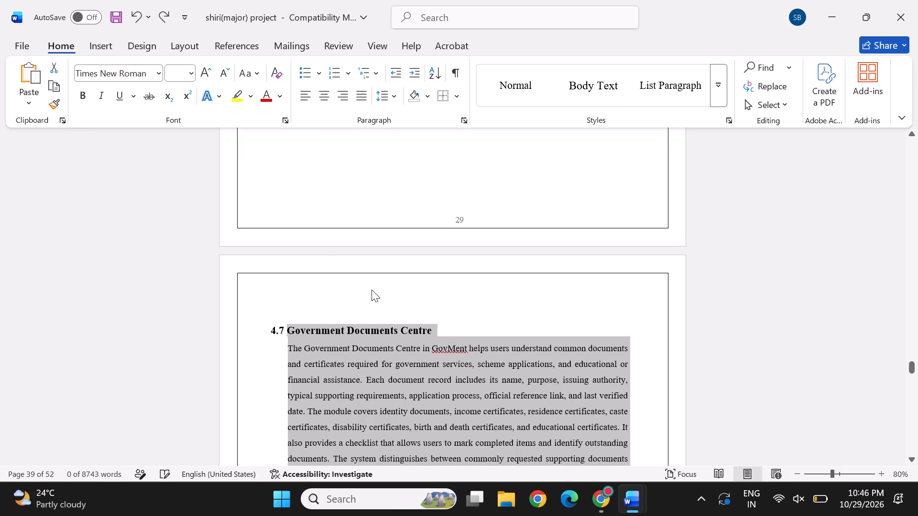
left_click(324, 289)
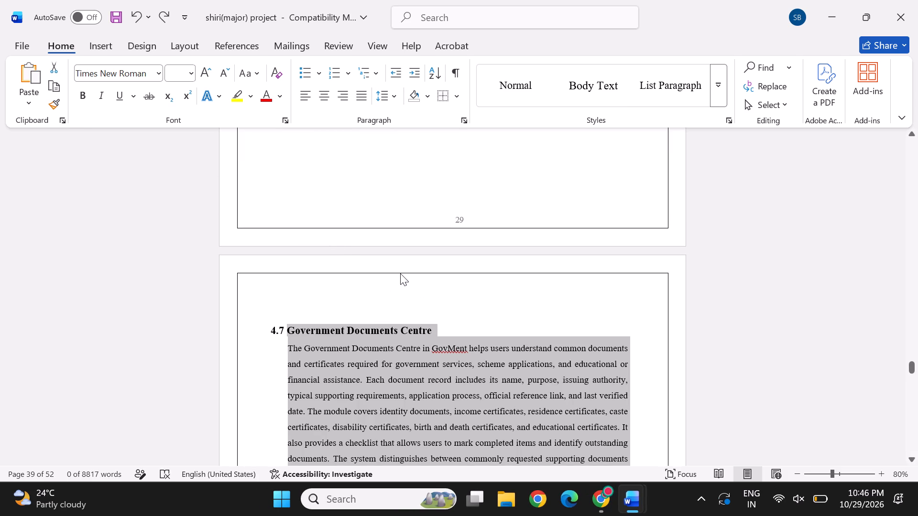
left_click(400, 273)
left_click(384, 273)
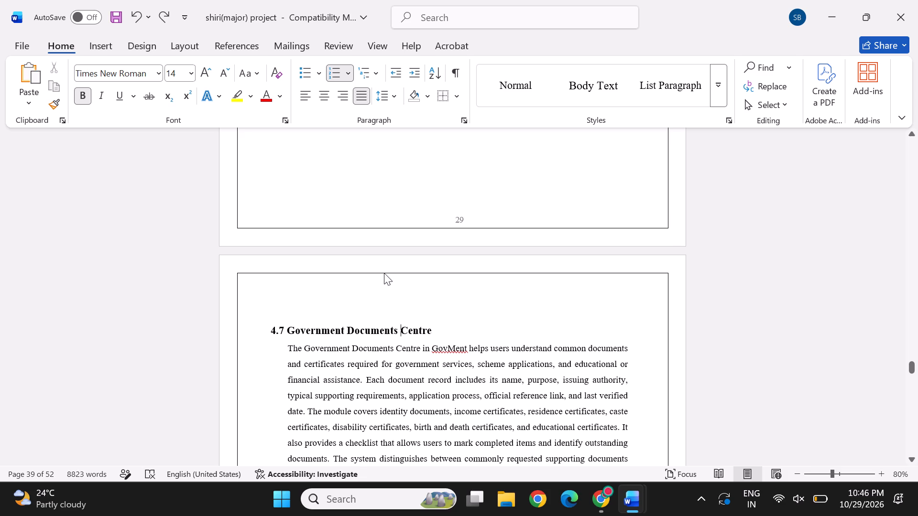
Set the header's distance from the top to 0.5" for Section 15, the 4.7 page, and leave header editing.
double_click(301, 276)
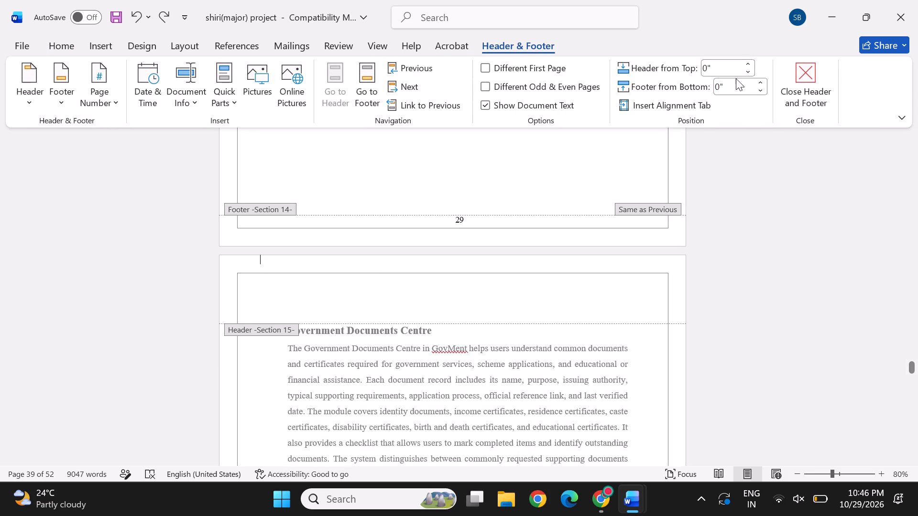
left_click(746, 73)
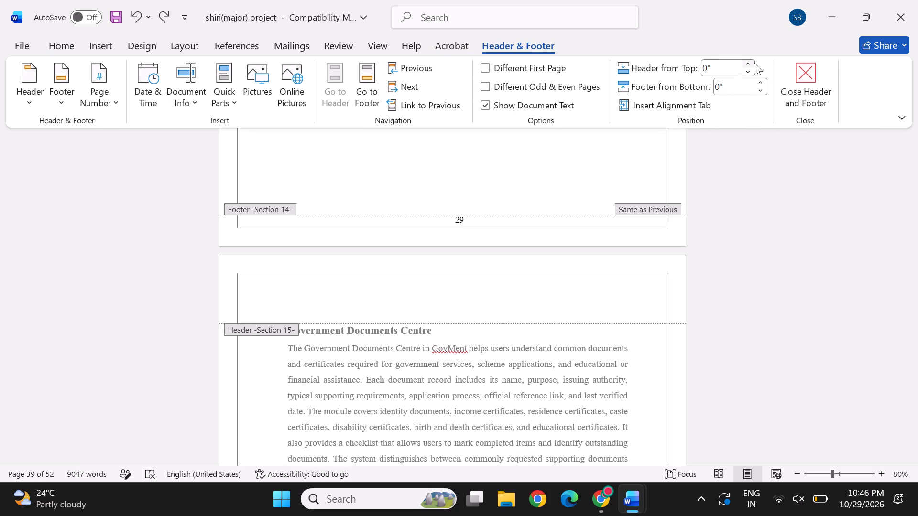
left_click(753, 63)
left_click(753, 63)
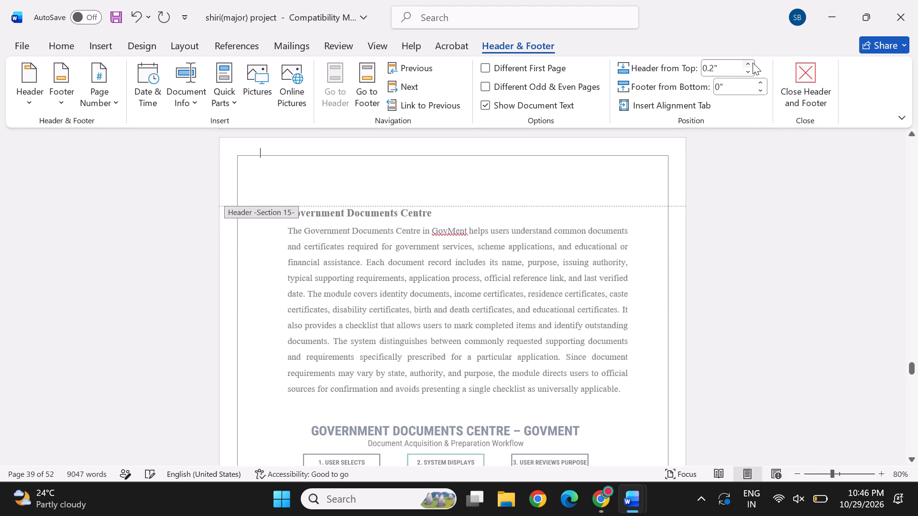
left_click(753, 63)
left_click(753, 63)
left_click(753, 63)
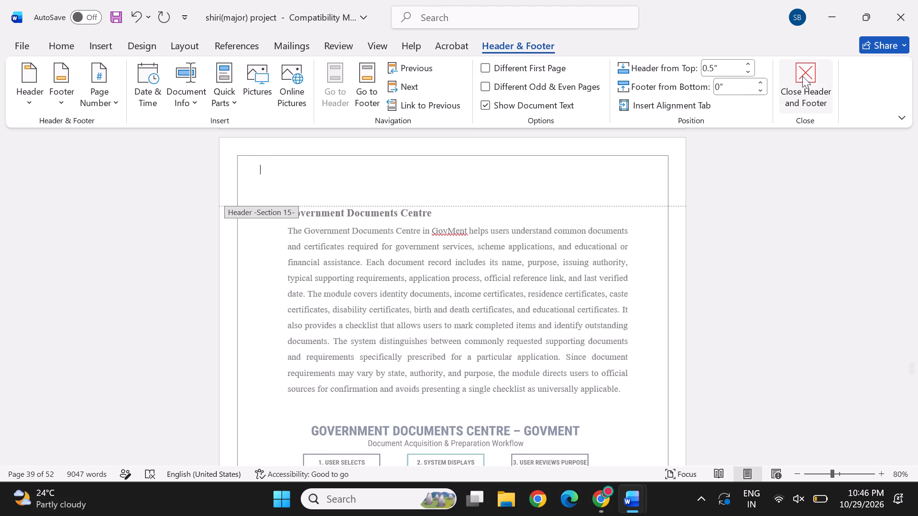
left_click(814, 73)
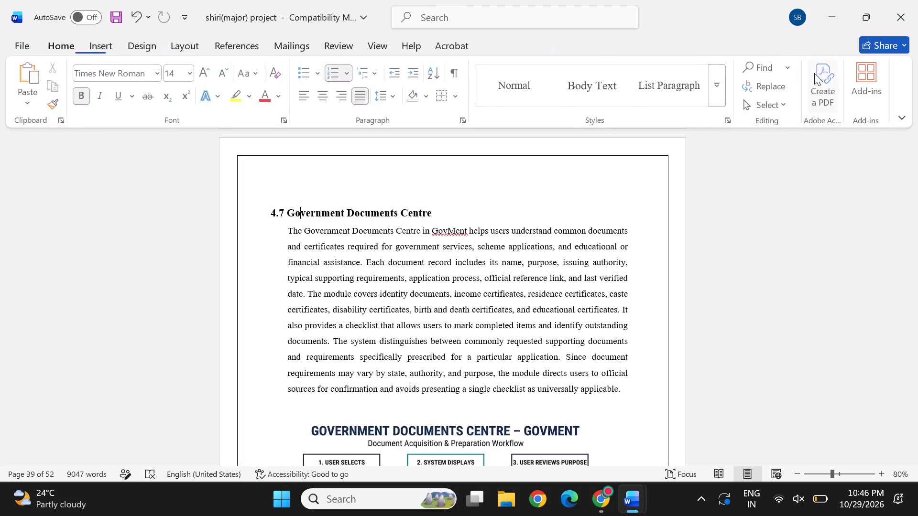
left_click(275, 192)
left_click(317, 179)
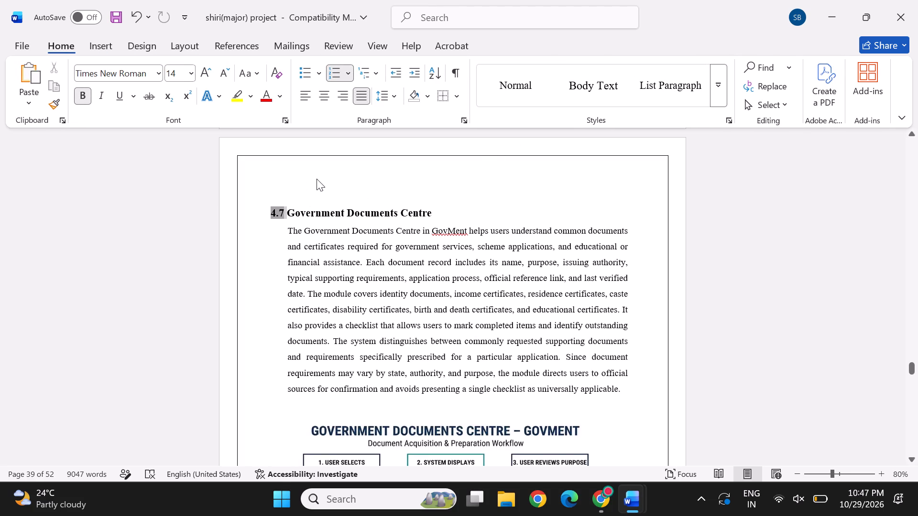
left_click(265, 162)
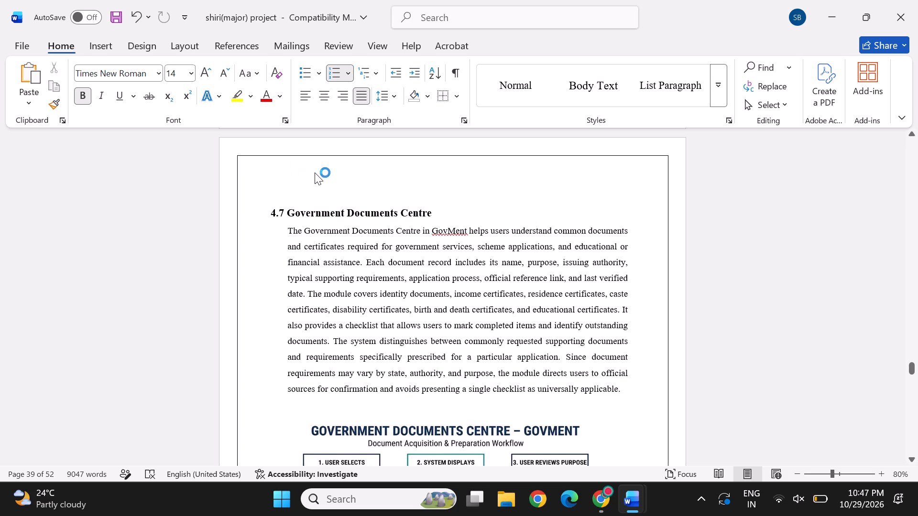
Set the footer's distance from the bottom to 0.5" for Section 15 and leave header editing.
double_click(465, 153)
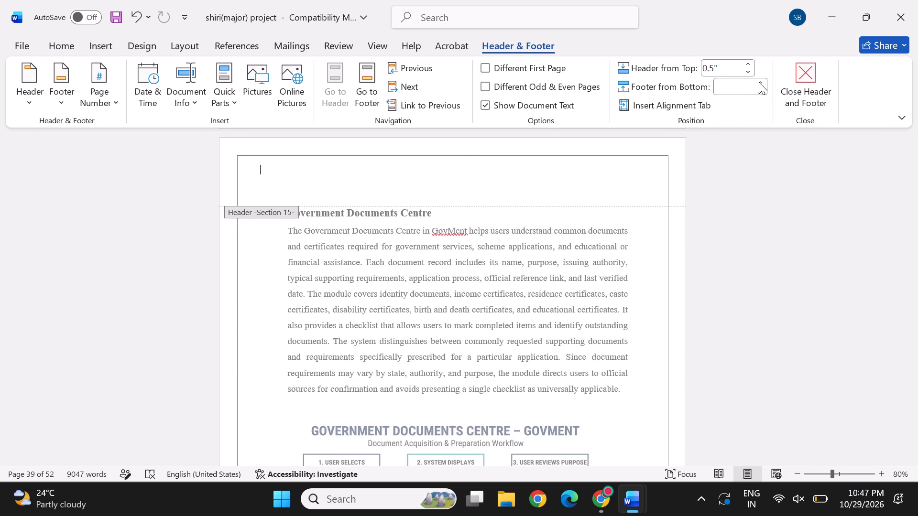
left_click(759, 82)
triple_click(759, 82)
left_click(759, 82)
left_click(745, 91)
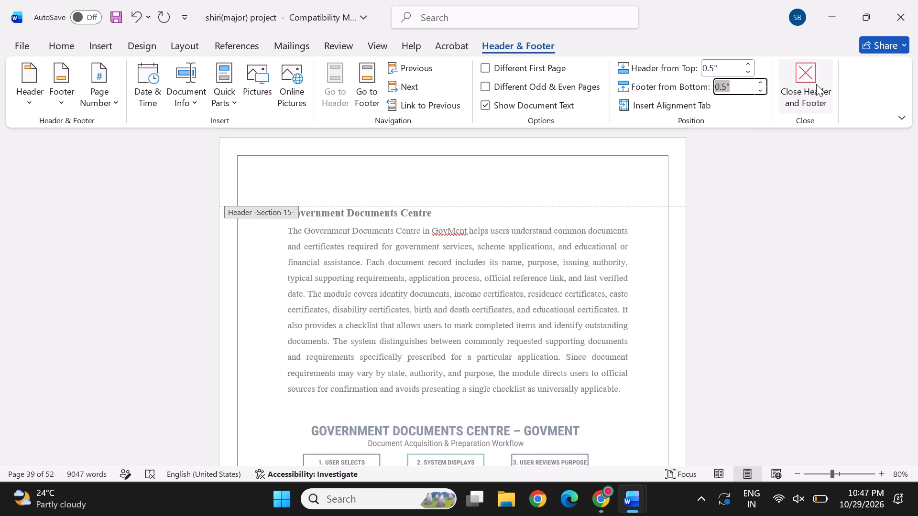
left_click(802, 67)
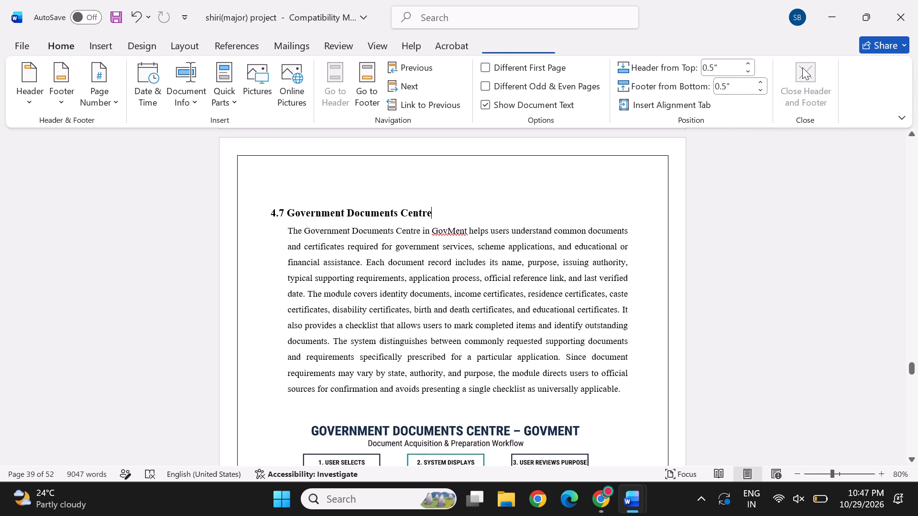
Link the Section 15 header on the 4.7 page to the previous section's header, replacing its own, and leave header editing.
left_click(311, 182)
scroll(311, 182, "up", 1)
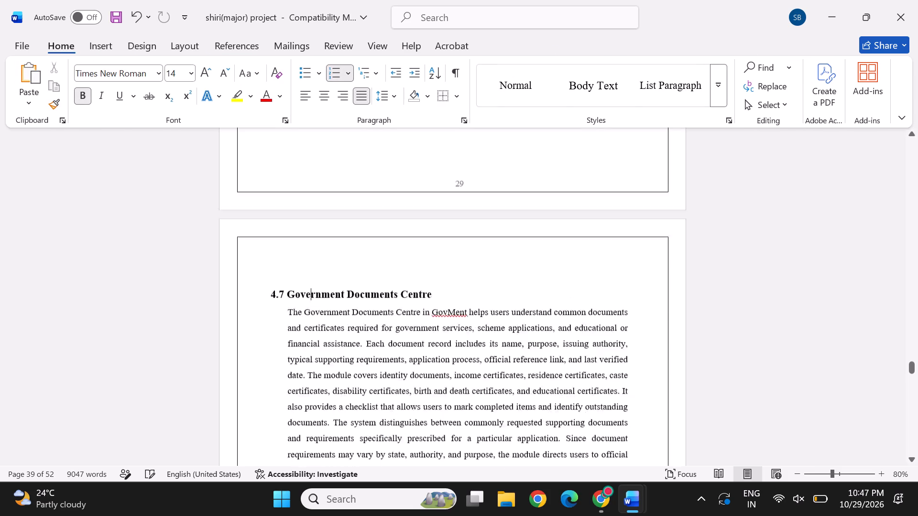
scroll(311, 182, "up", 3)
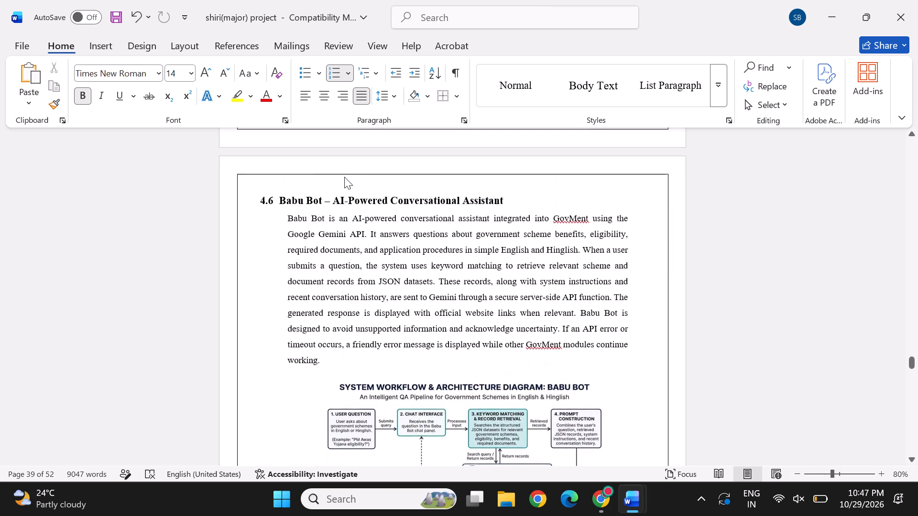
scroll(346, 181, "up", 1)
scroll(346, 181, "down", 3)
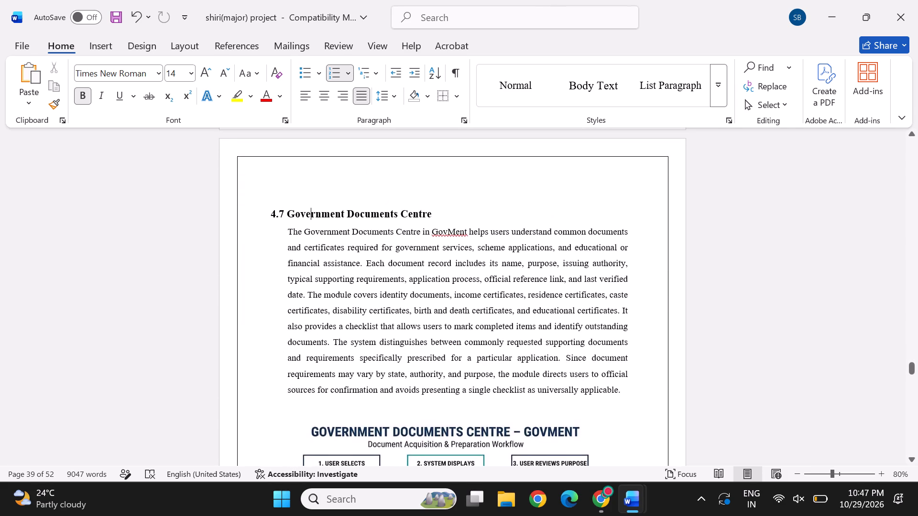
double_click(440, 155)
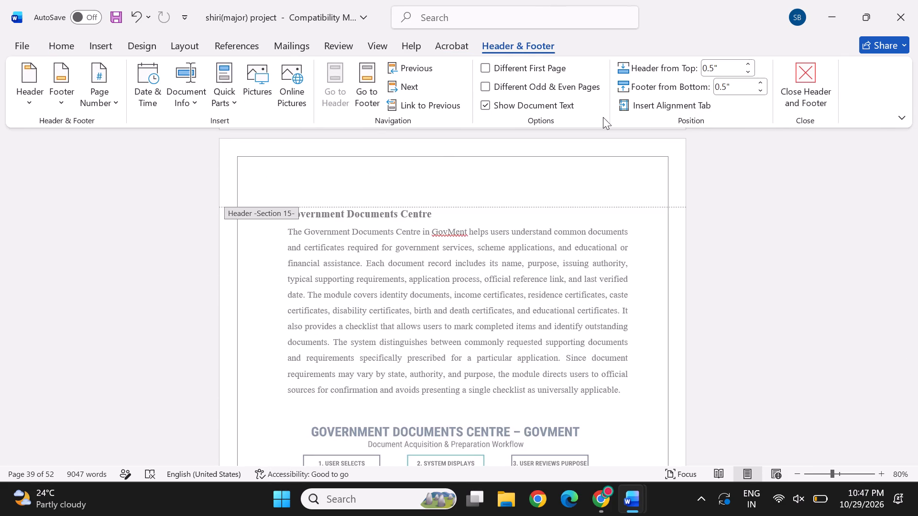
left_click(417, 105)
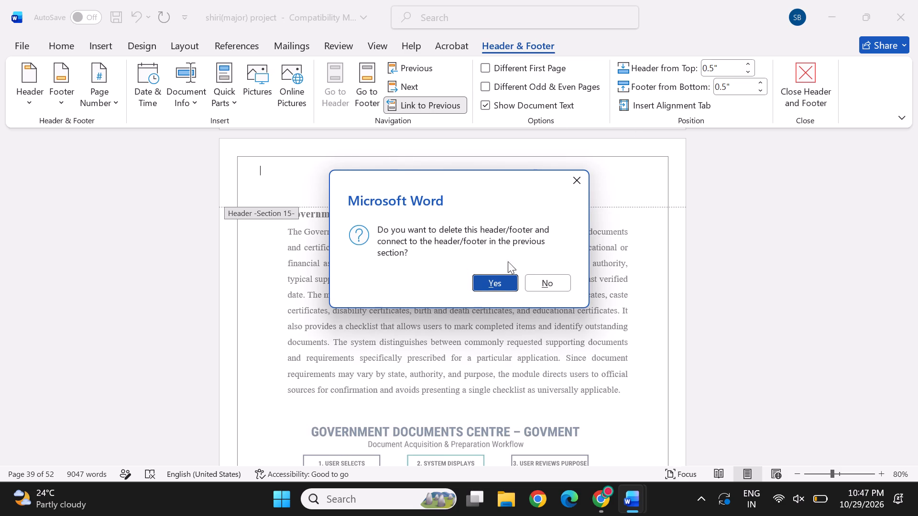
left_click(490, 281)
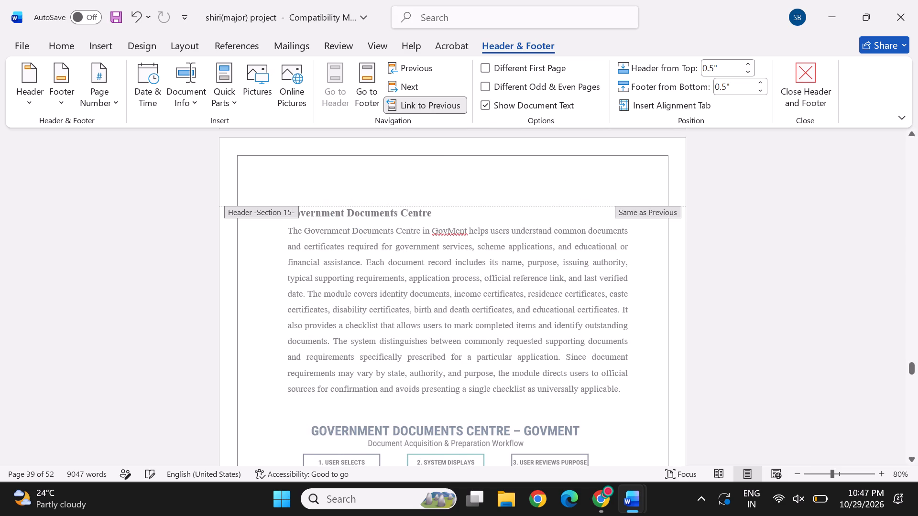
left_click_drag(651, 211, 645, 199)
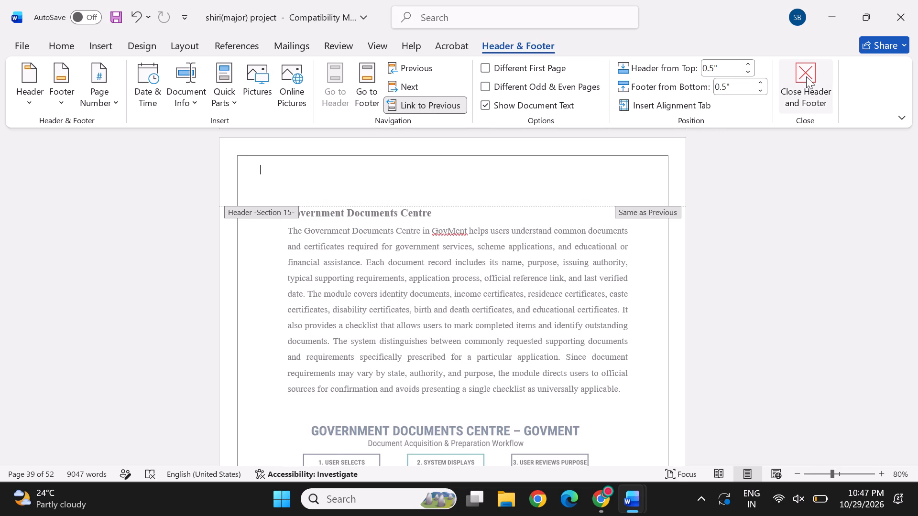
left_click(806, 76)
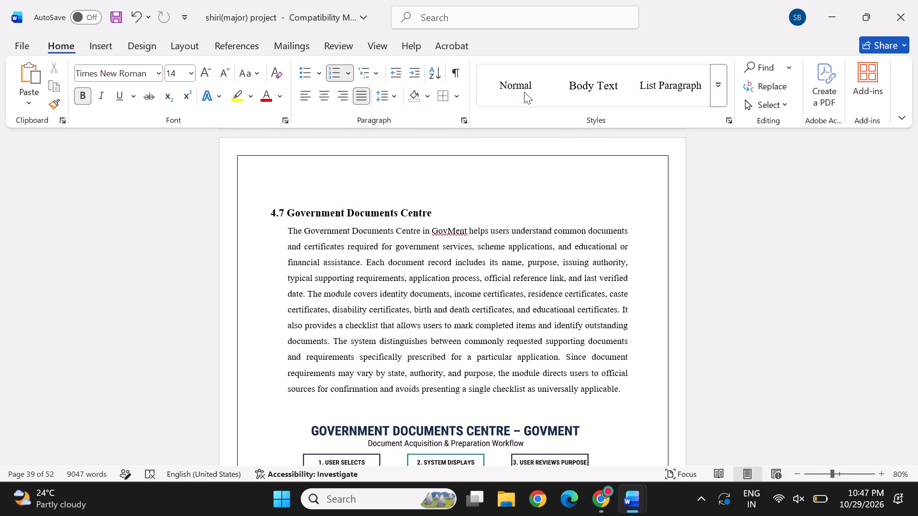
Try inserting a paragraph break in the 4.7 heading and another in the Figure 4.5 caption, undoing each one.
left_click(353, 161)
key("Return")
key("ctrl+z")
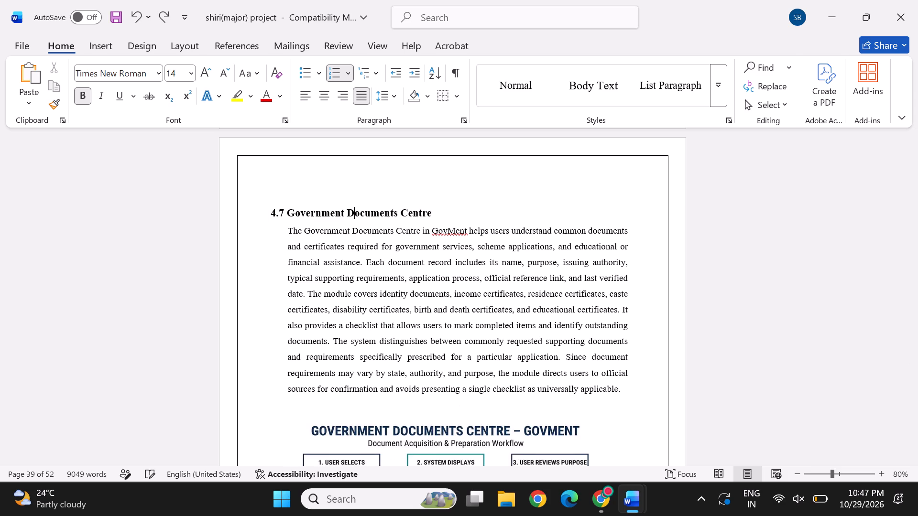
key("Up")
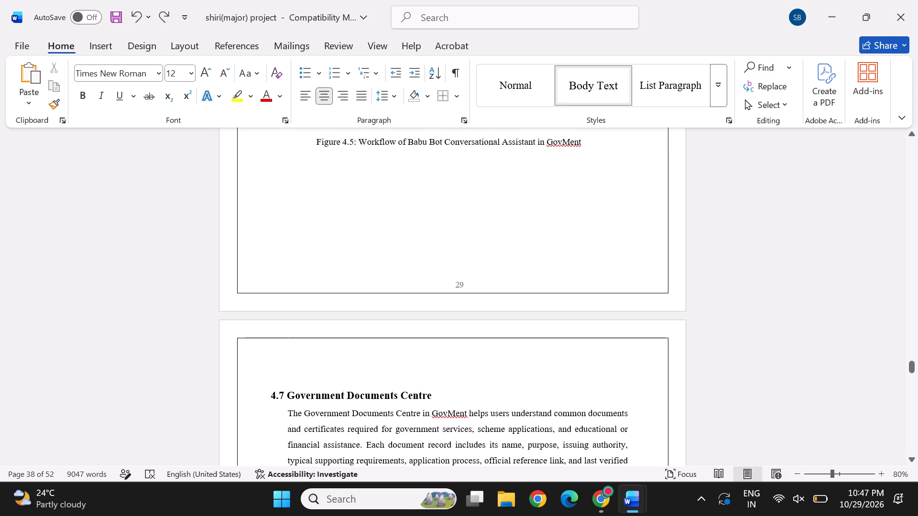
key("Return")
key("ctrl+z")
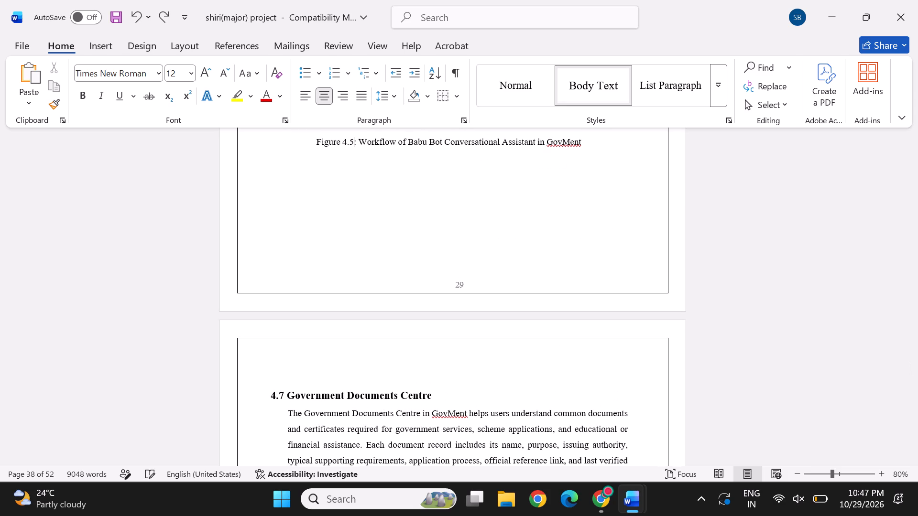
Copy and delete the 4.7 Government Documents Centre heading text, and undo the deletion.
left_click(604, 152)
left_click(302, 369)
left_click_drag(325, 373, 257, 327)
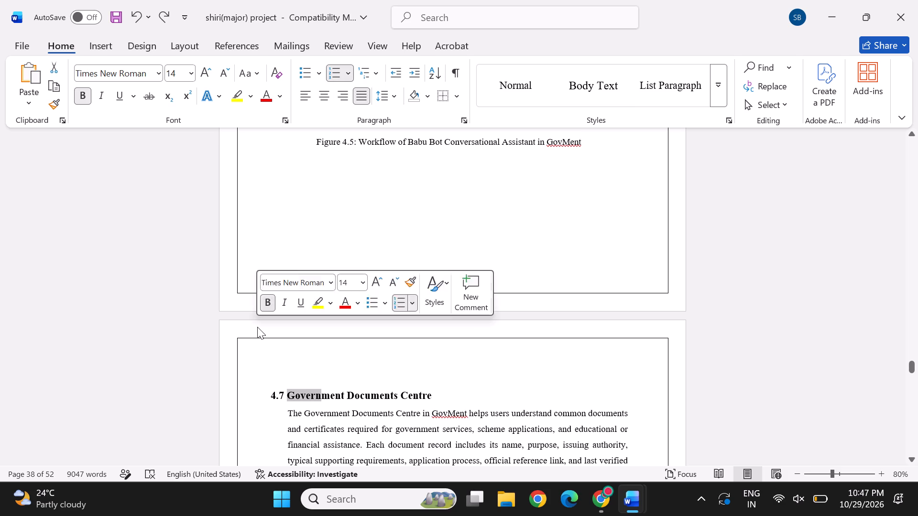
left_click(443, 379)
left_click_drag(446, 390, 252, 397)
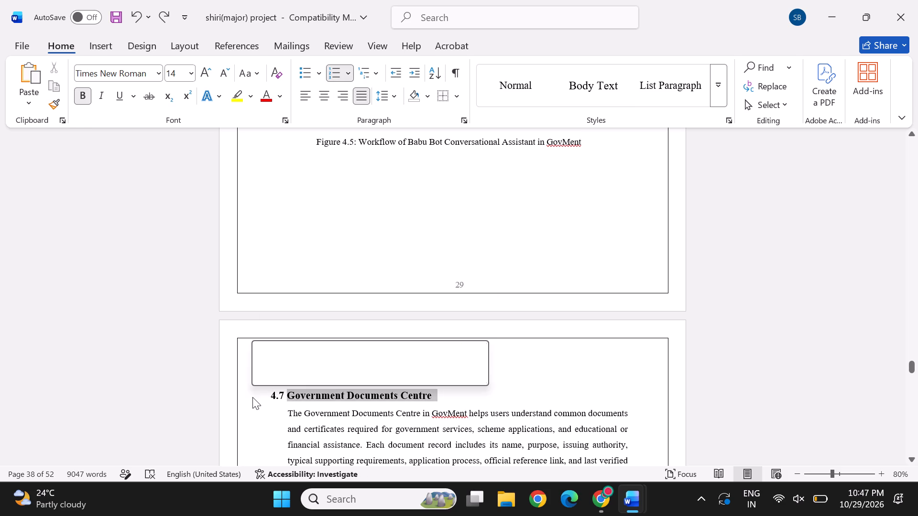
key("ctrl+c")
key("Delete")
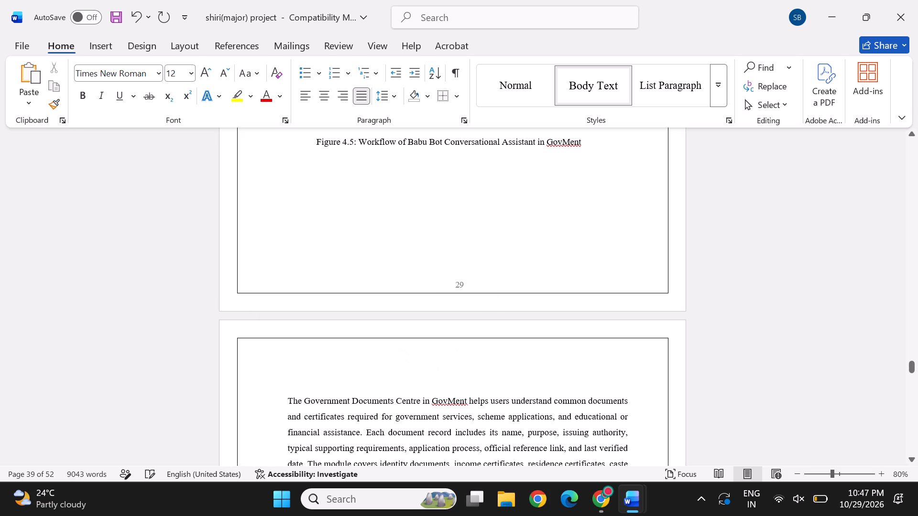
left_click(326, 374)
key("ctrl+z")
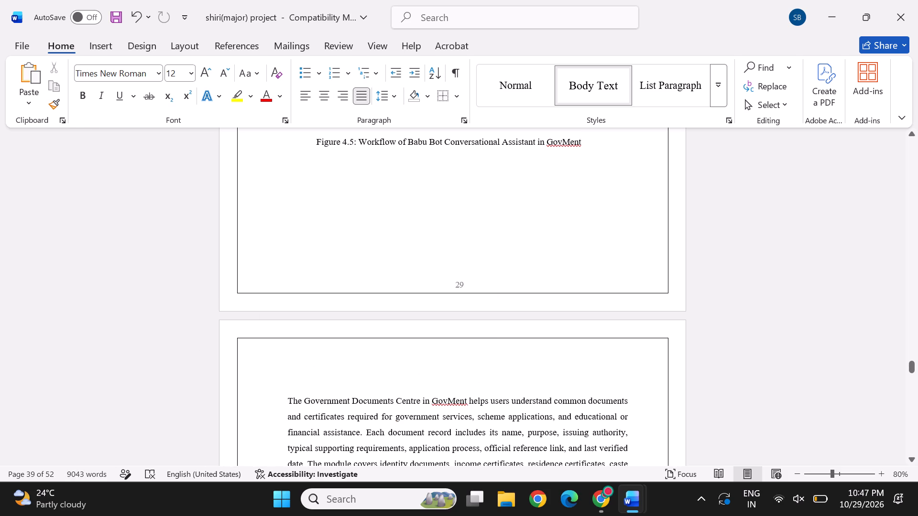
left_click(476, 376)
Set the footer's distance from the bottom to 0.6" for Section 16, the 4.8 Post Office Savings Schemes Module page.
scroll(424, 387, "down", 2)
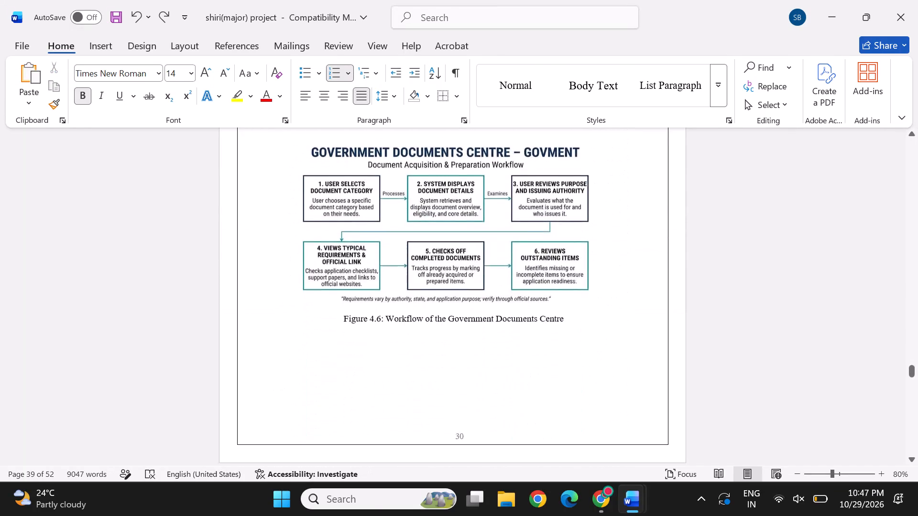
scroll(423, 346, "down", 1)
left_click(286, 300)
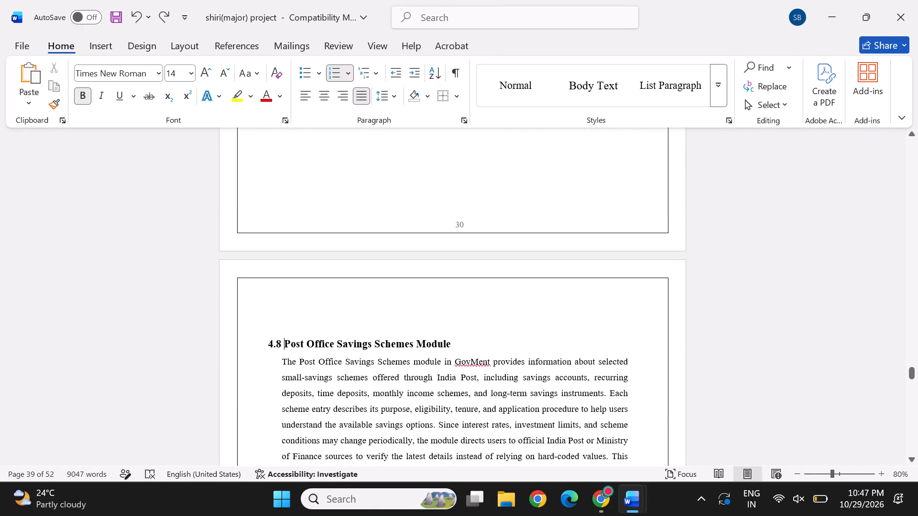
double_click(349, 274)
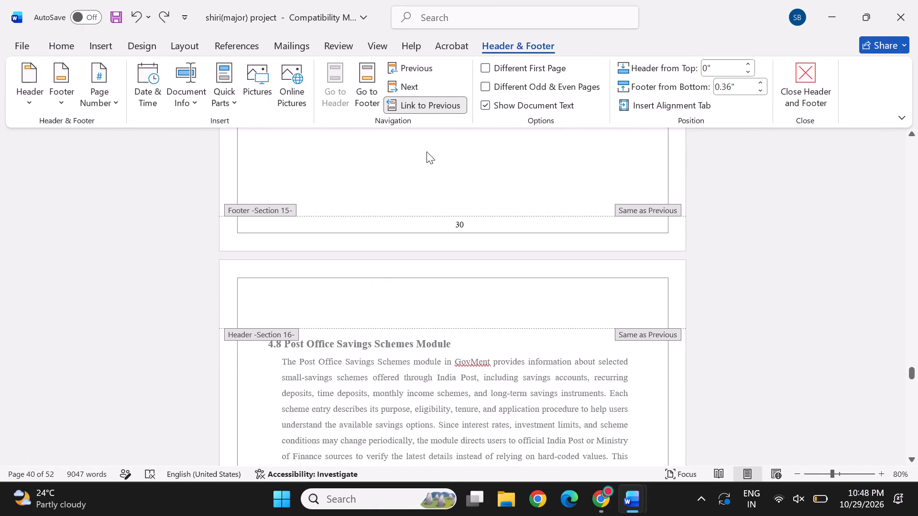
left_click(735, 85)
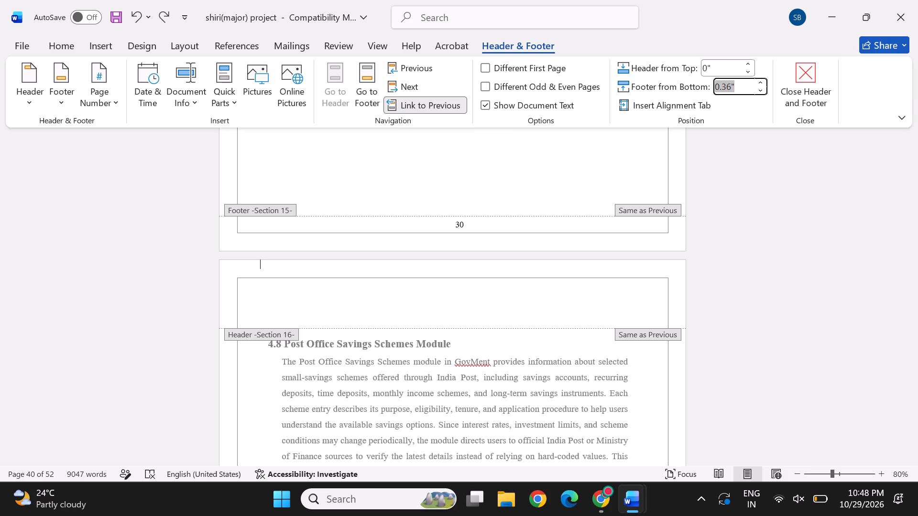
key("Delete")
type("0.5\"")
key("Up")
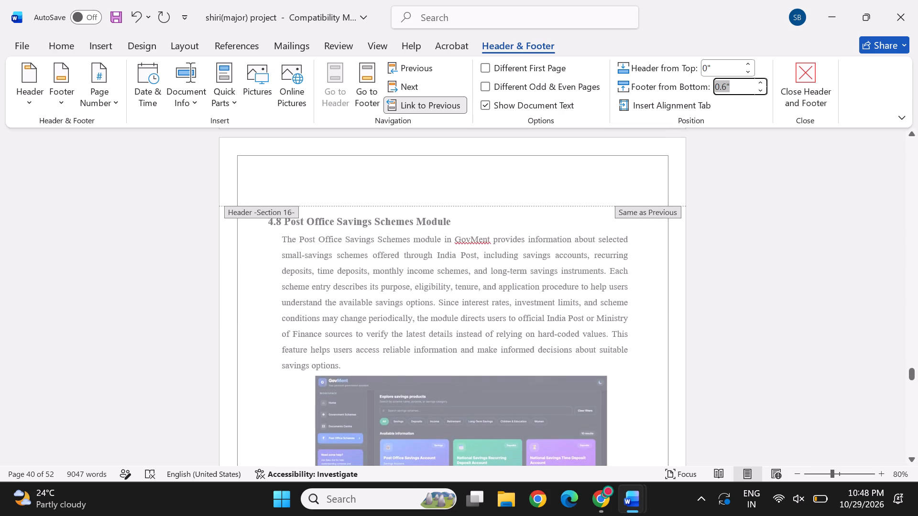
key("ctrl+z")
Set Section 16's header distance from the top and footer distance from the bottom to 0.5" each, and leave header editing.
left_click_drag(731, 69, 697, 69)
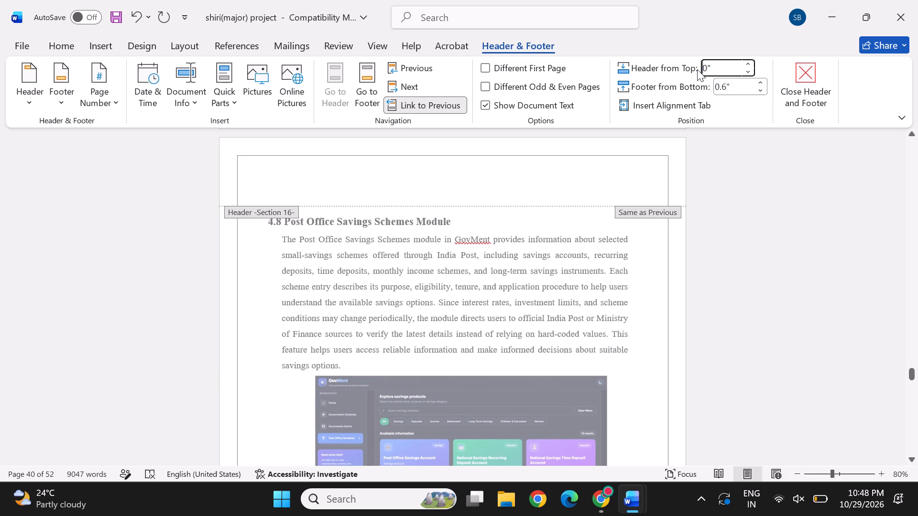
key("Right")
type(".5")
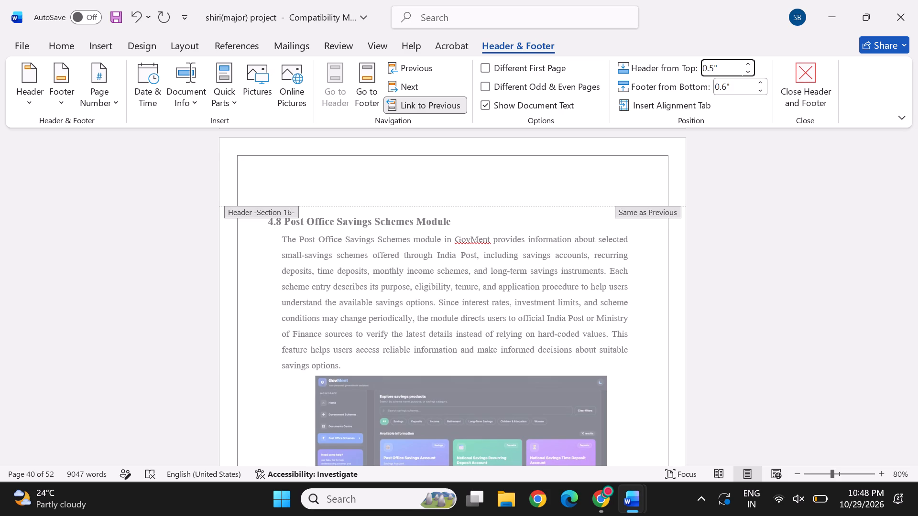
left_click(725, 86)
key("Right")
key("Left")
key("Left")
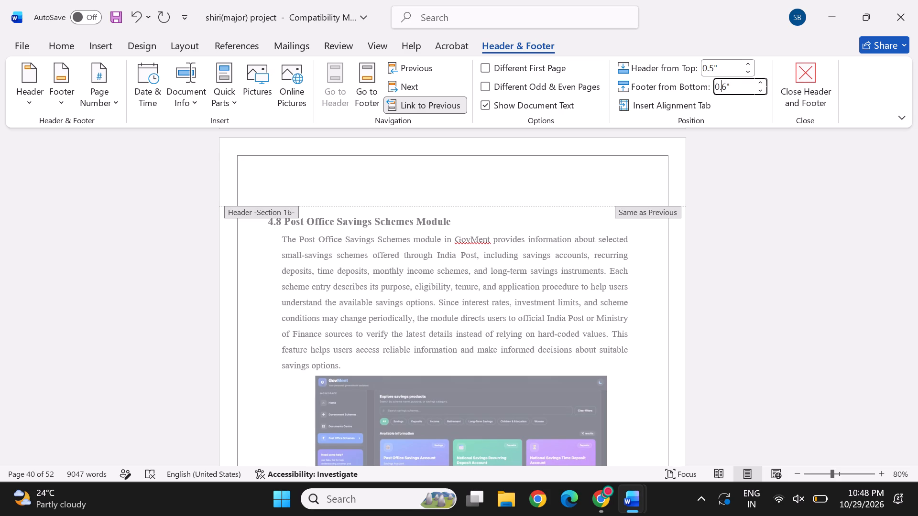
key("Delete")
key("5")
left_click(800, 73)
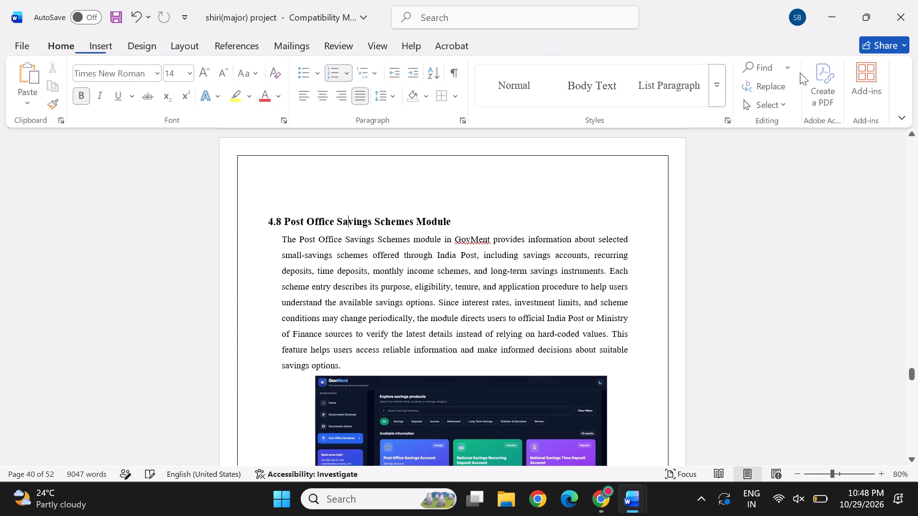
Look through the pages from 4.7 to 4.10 to compare where the section headings start below the page border.
scroll(459, 209, "up", 1)
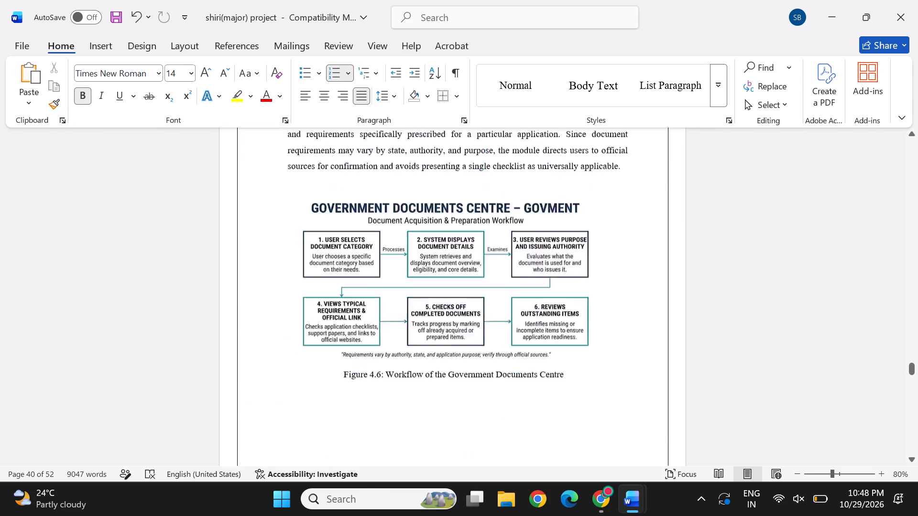
scroll(459, 209, "up", 2)
scroll(404, 307, "down", 2)
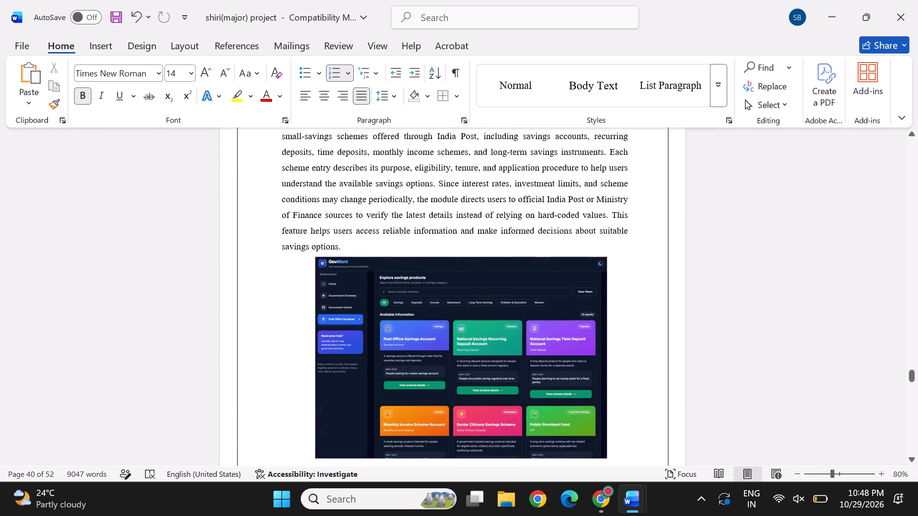
scroll(404, 307, "down", 3)
left_click(287, 233)
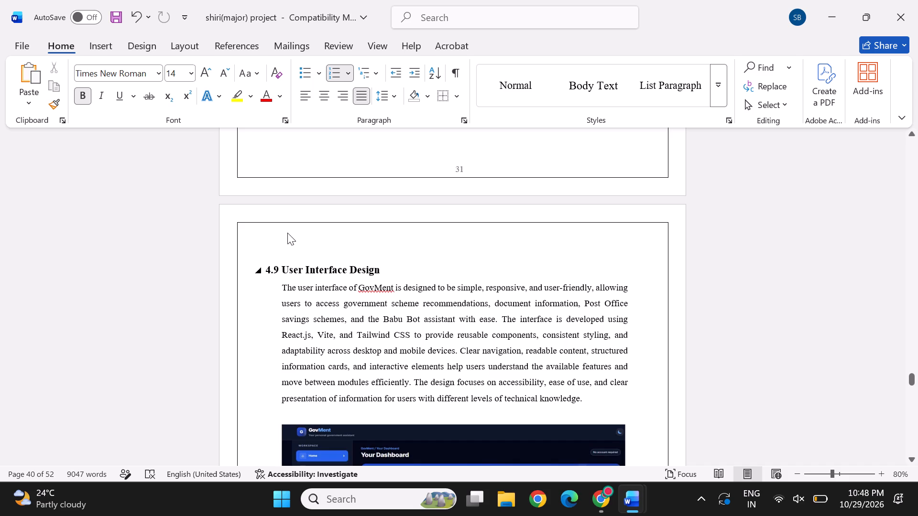
scroll(372, 309, "down", 2)
scroll(330, 198, "up", 1)
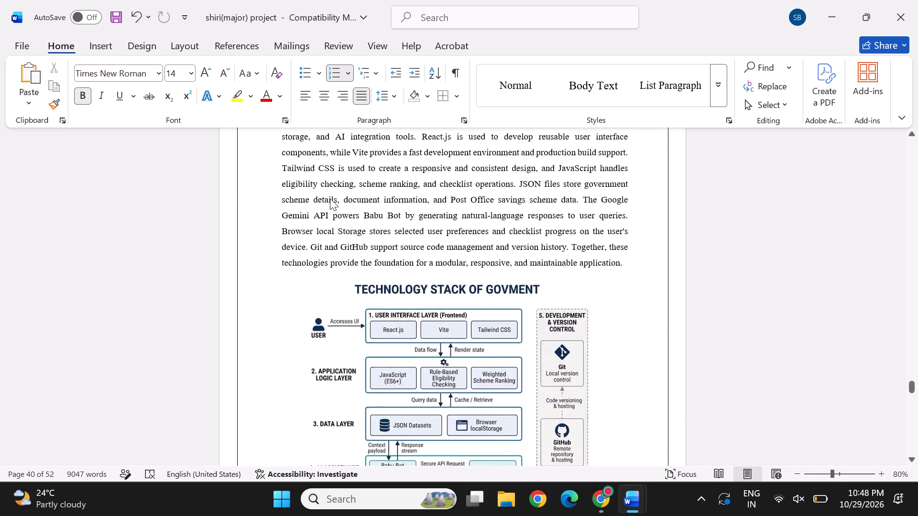
scroll(330, 198, "up", 1)
Check the header and footer distances of Sections 16, 17 and 18 on the 4.8, 4.9 and 4.10 pages.
double_click(332, 245)
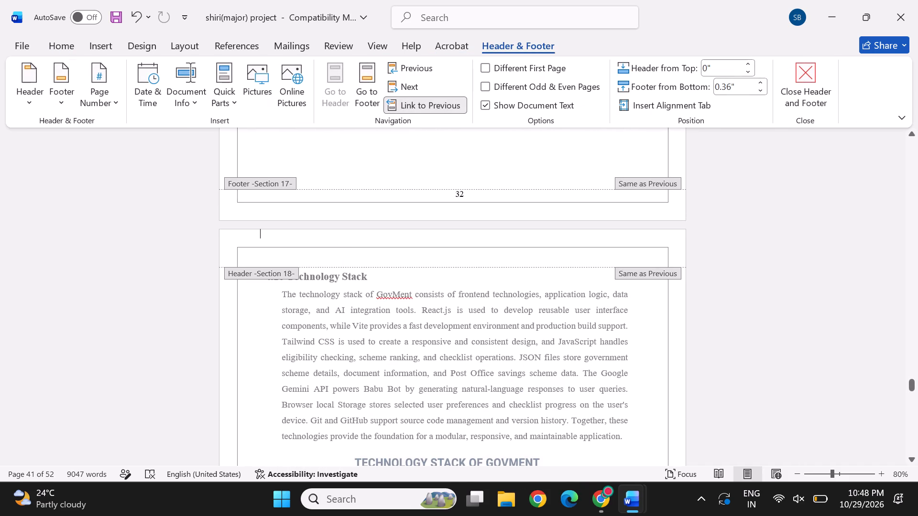
scroll(436, 244, "up", 2)
right_click(436, 244)
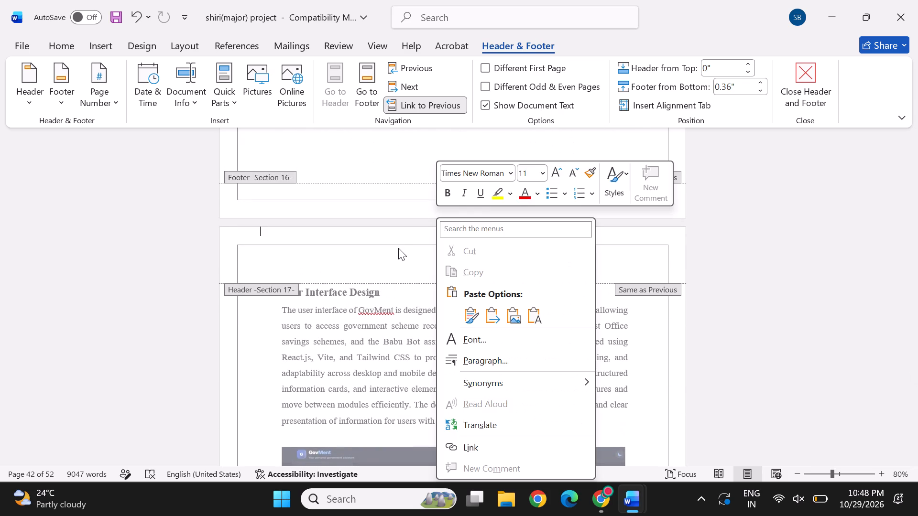
left_click(398, 248)
double_click(398, 248)
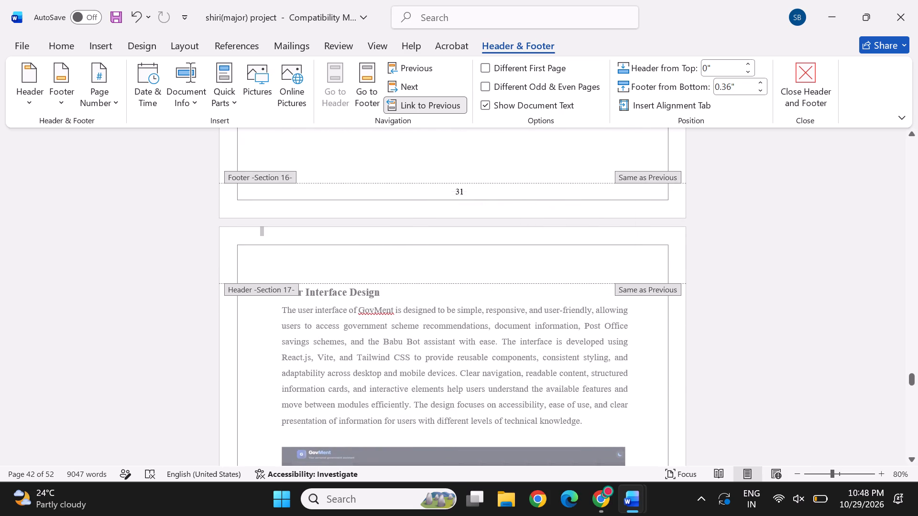
double_click(325, 215)
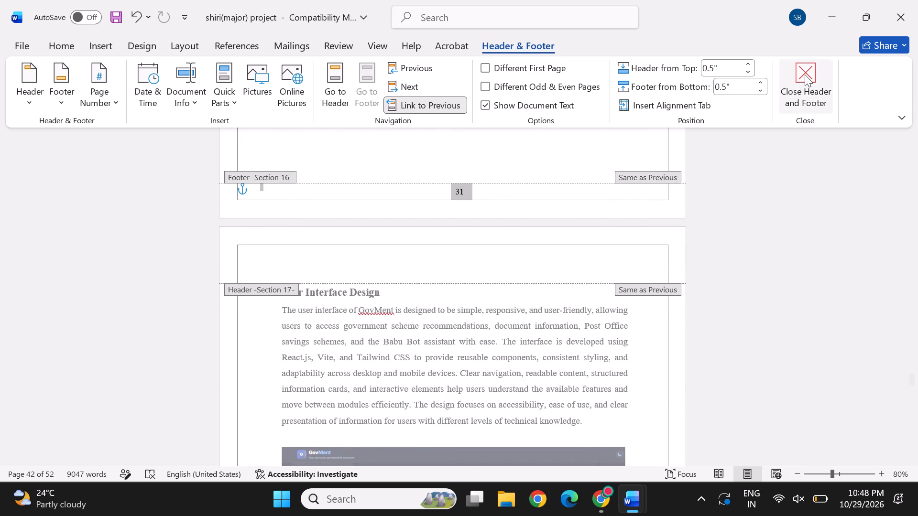
left_click(805, 75)
left_click(424, 241)
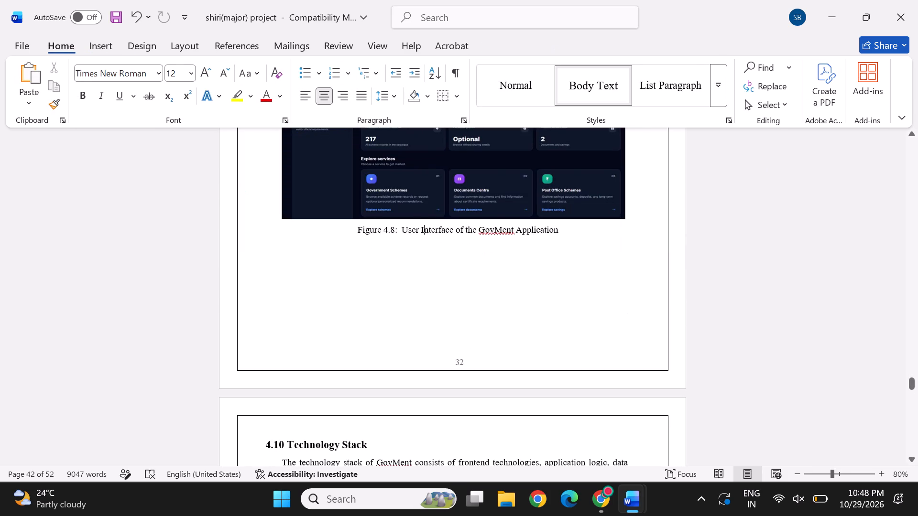
scroll(424, 241, "up", 4)
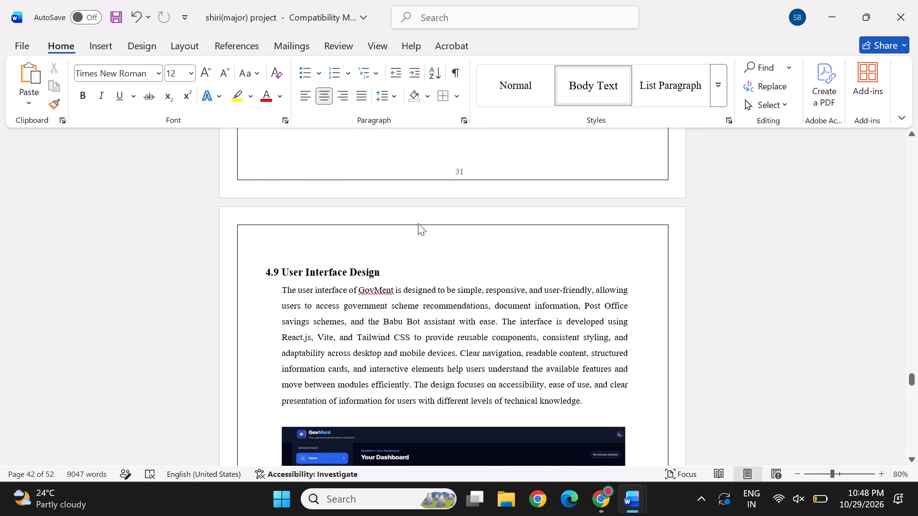
double_click(418, 223)
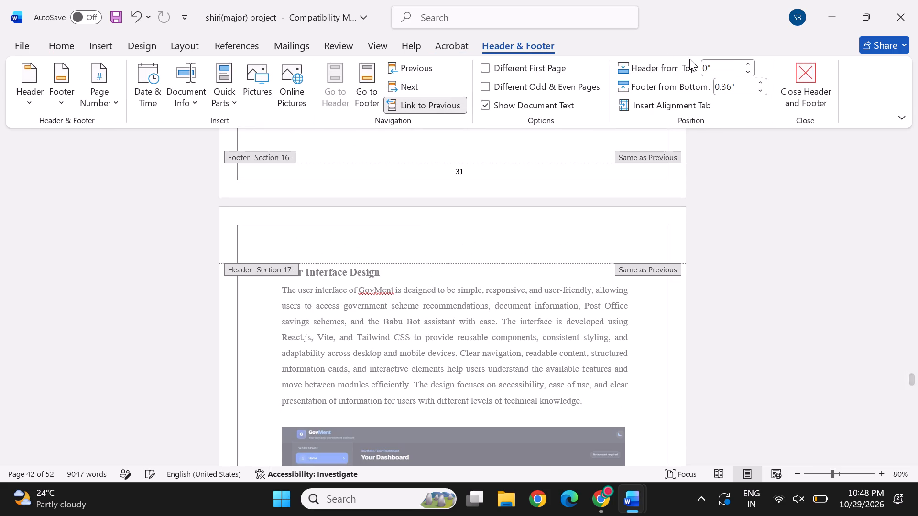
left_click(742, 86)
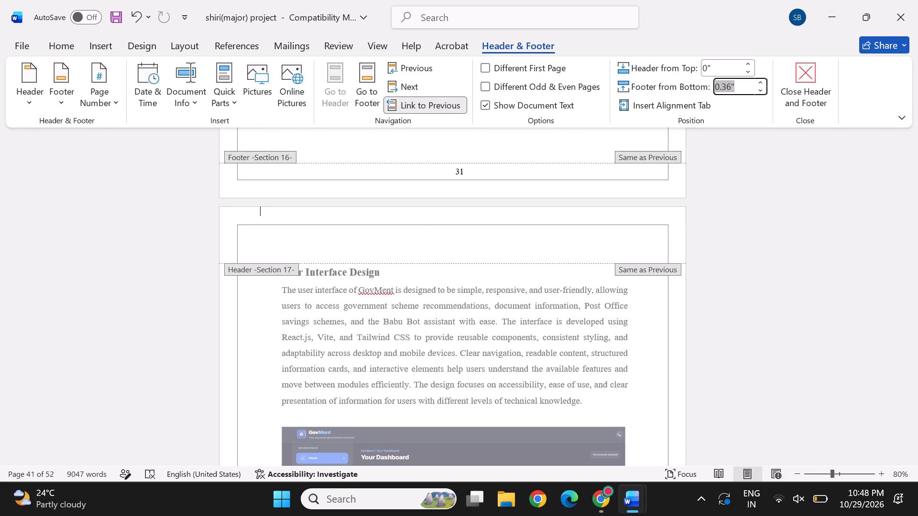
left_click(776, 180)
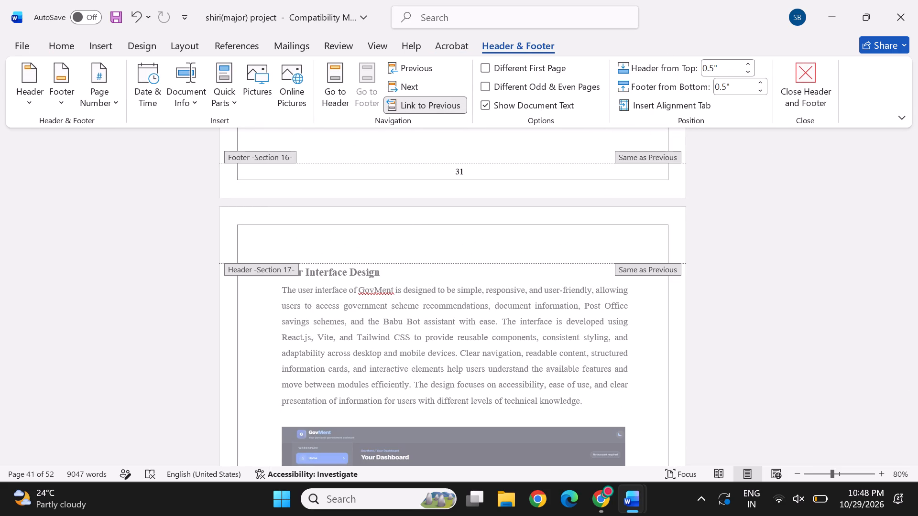
Set Section 16's header distance from the top to 0" and its footer distance from the bottom to 0.36".
left_click(725, 66)
key("Left")
key("Right")
key("Right")
key("Left")
key("Delete")
key("Delete")
left_click(723, 86)
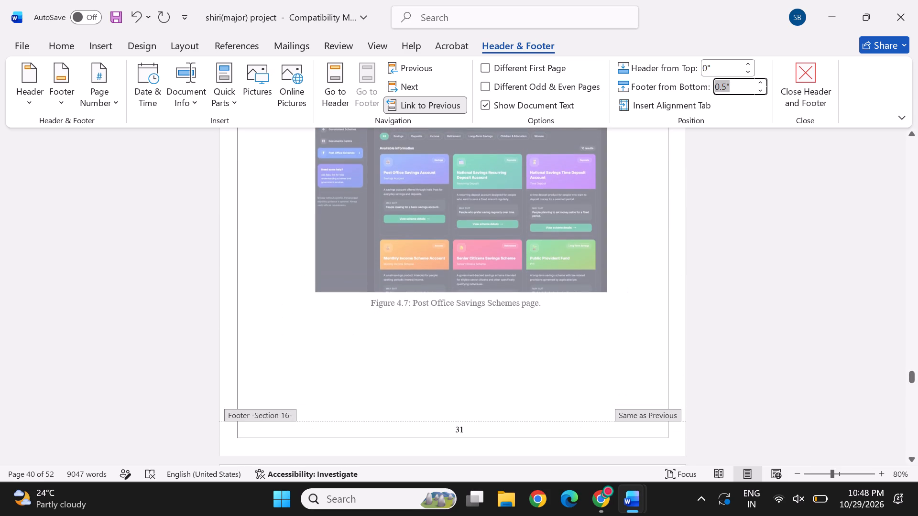
left_click(723, 86)
key("Delete")
type("36")
Look back over the 4.8 and 4.7 pages and go to the next section's footer, Section 17.
scroll(608, 192, "up", 1)
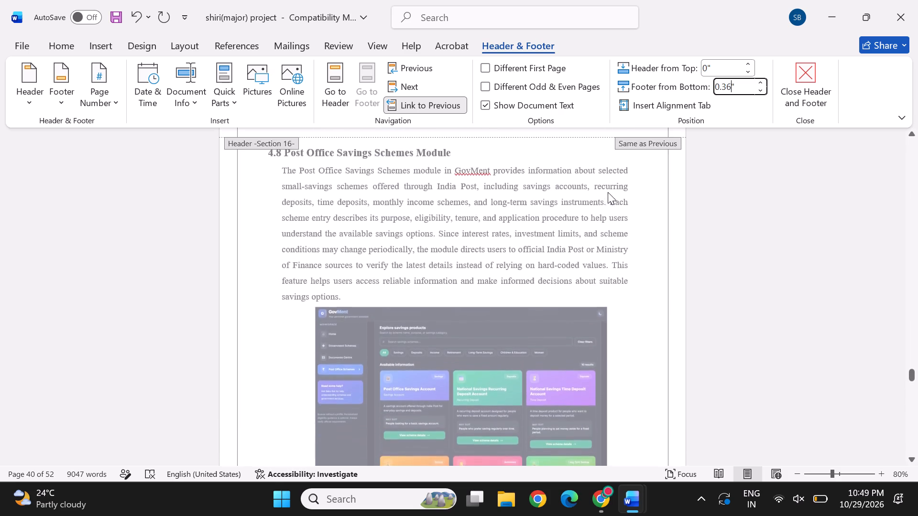
scroll(542, 193, "up", 1)
scroll(479, 199, "up", 3)
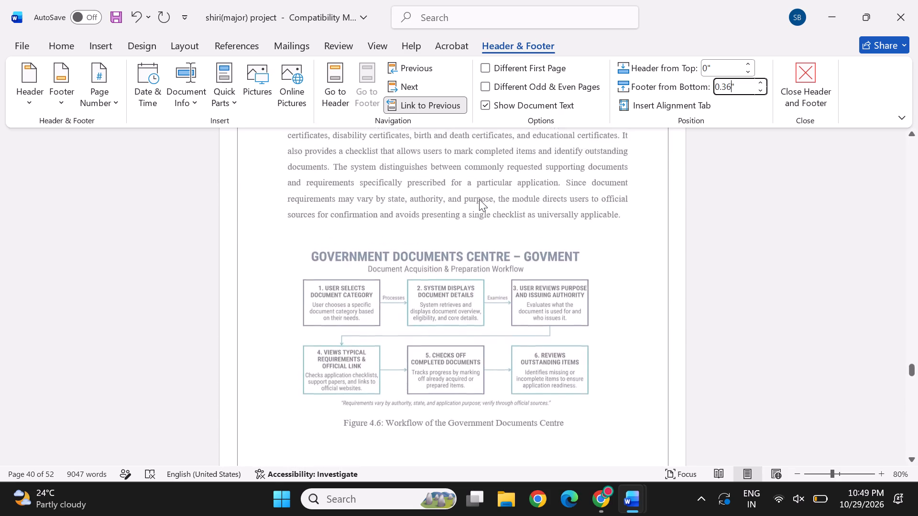
scroll(479, 199, "up", 2)
left_click(409, 84)
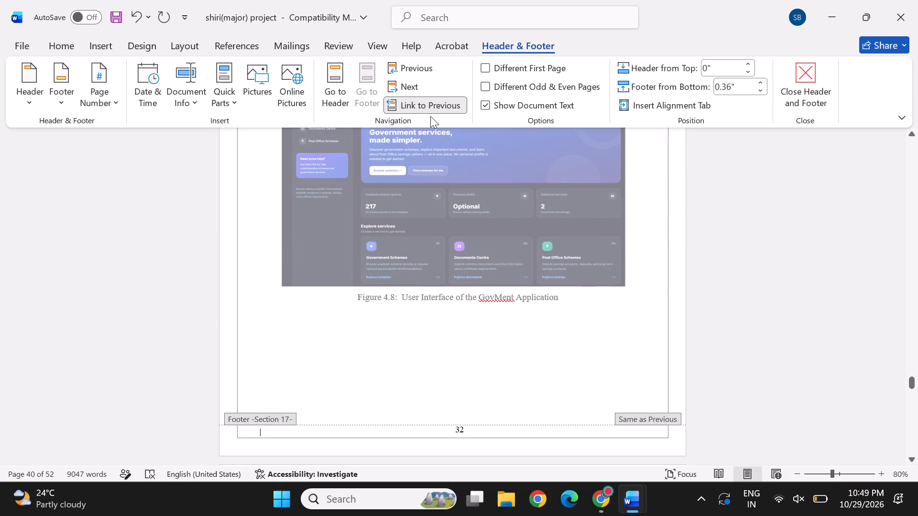
Check the Section 18 header and footer on the 4.10 Technology Stack page and leave header and footer editing.
left_click(404, 89)
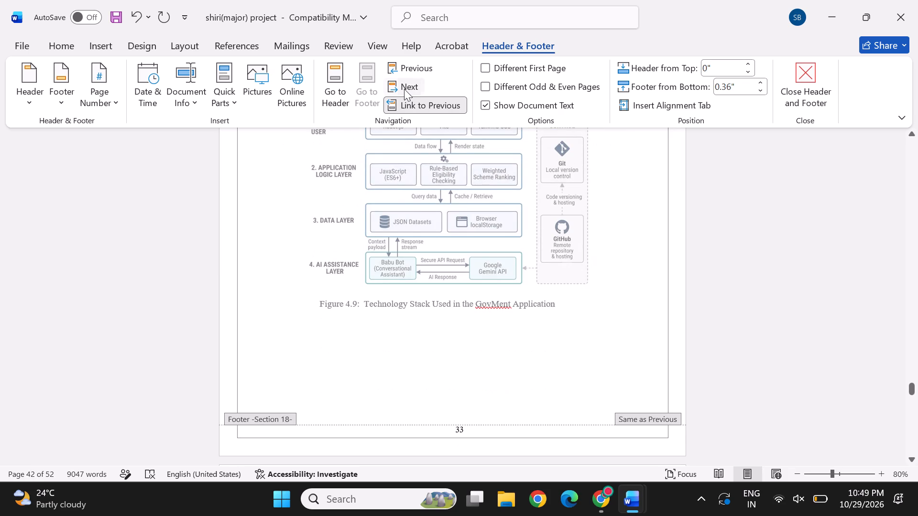
scroll(428, 230, "up", 3)
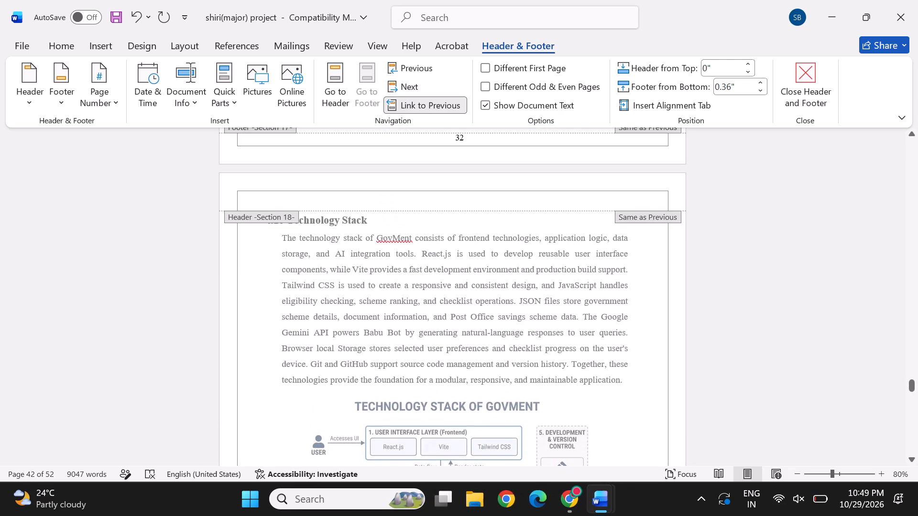
left_click(494, 281)
left_click(803, 74)
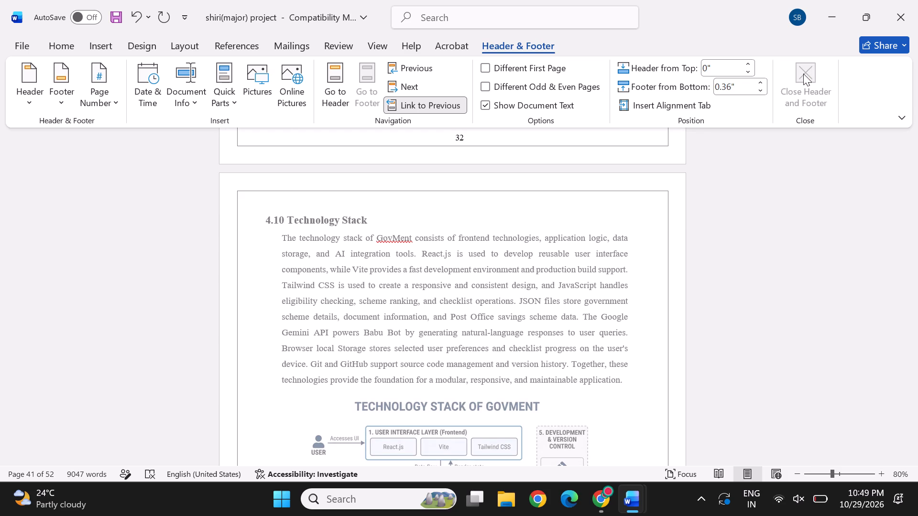
Remove the automatic list number from the 4.9 User Interface Design heading.
scroll(557, 226, "up", 1)
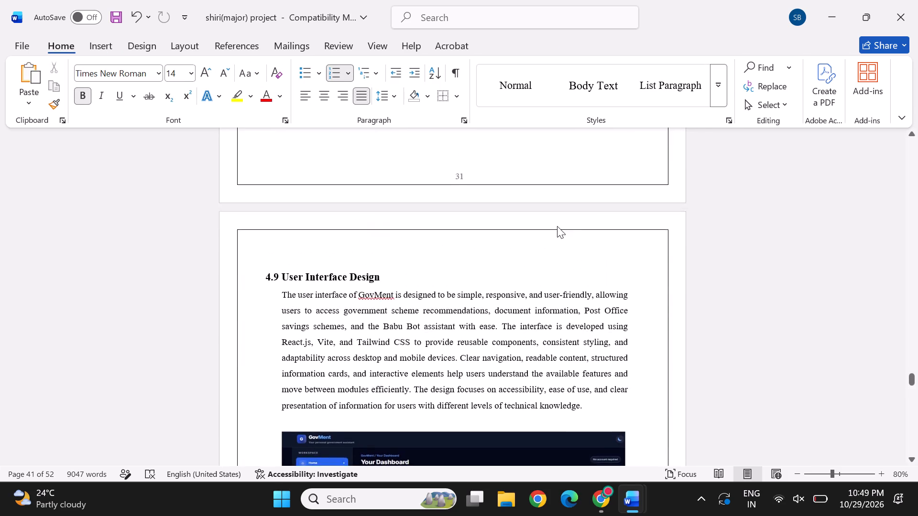
scroll(467, 310, "down", 2)
scroll(383, 257, "up", 2)
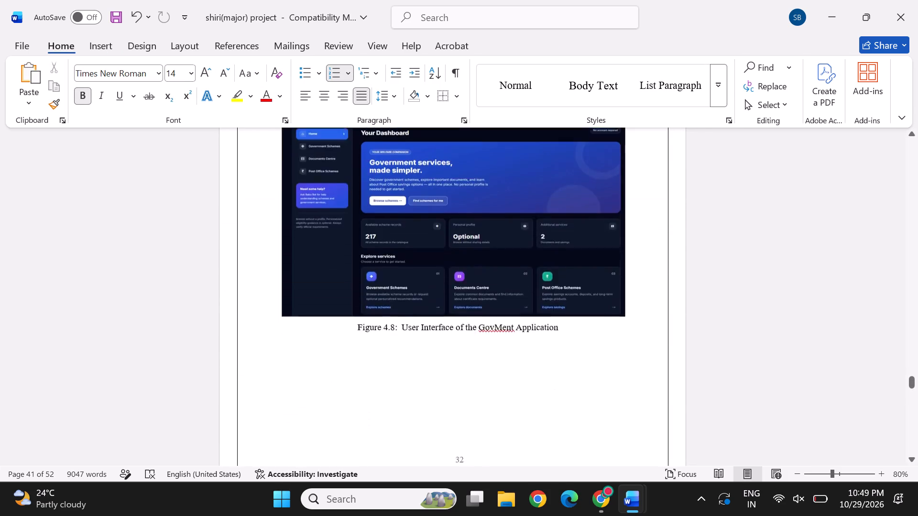
scroll(383, 257, "up", 1)
scroll(340, 183, "up", 1)
left_click(299, 208)
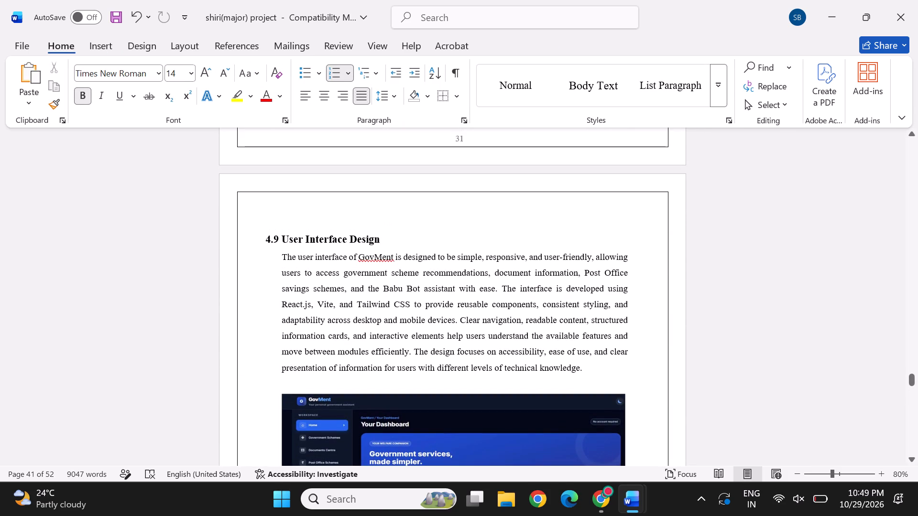
left_click(273, 209)
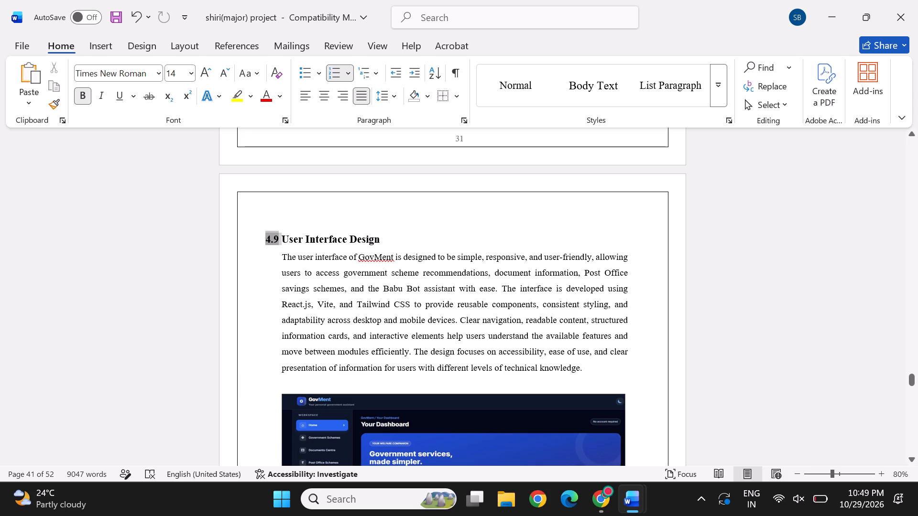
left_click(345, 80)
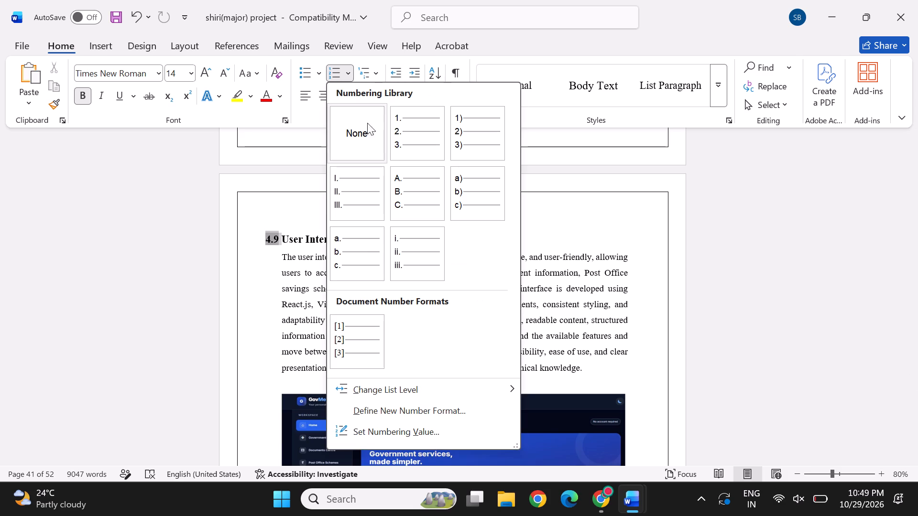
left_click(350, 147)
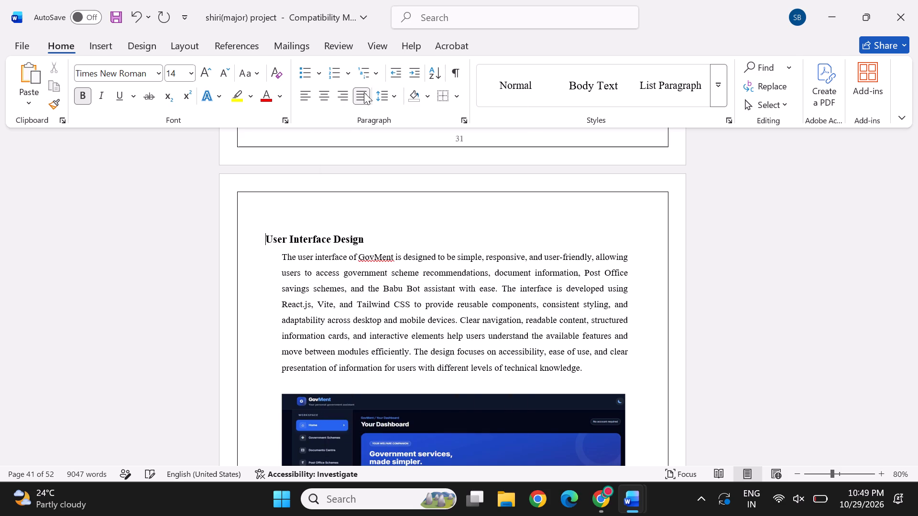
Turn off justified alignment for the User Interface Design heading and switch off bold at its start.
left_click(364, 92)
left_click(86, 98)
Look back over the 4.8, 4.7 and 4.6 pages to compare where their headings start below the page border.
scroll(451, 272, "up", 3)
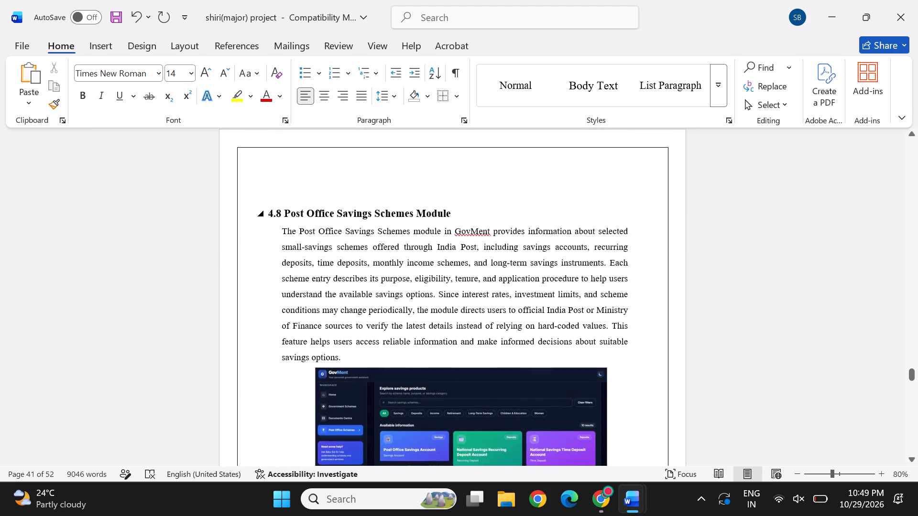
scroll(381, 199, "up", 1)
scroll(378, 253, "up", 3)
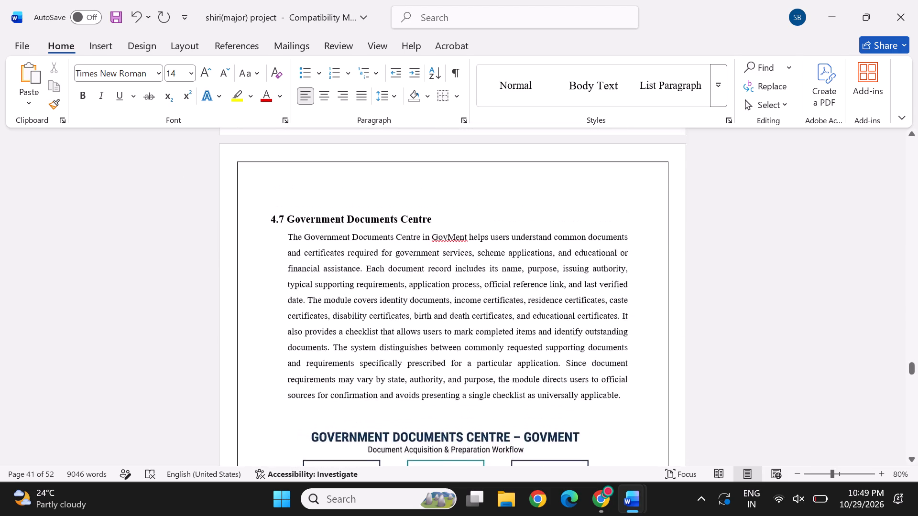
left_click(317, 195)
scroll(410, 214, "up", 2)
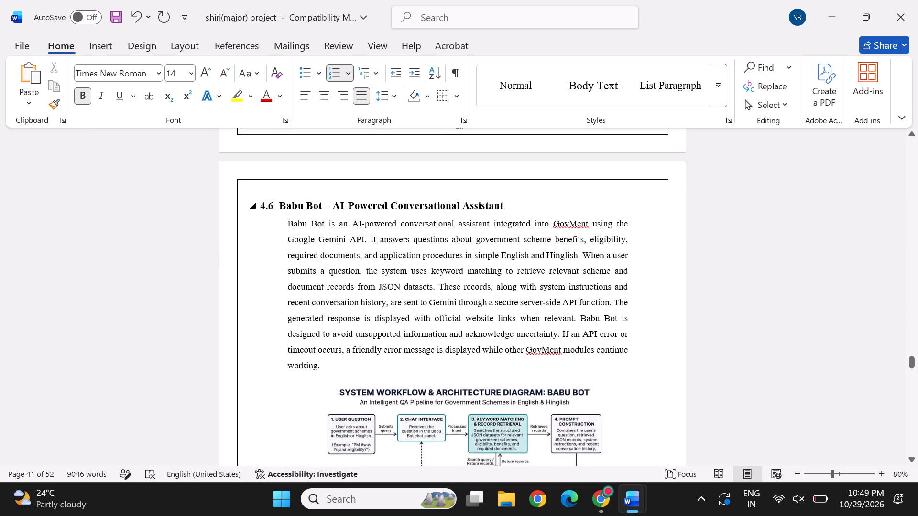
Look over the pages from 3.6 to 4.4 several at a time to compare their heading positions and layout.
scroll(415, 240, "down", 2)
scroll(415, 240, "down", 3, "ctrl")
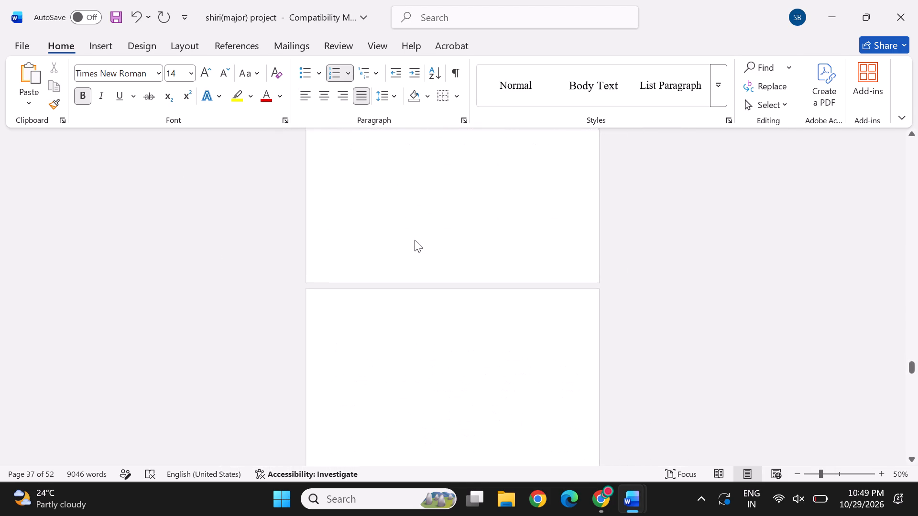
scroll(415, 240, "down", 1, "ctrl")
scroll(560, 237, "up", 2)
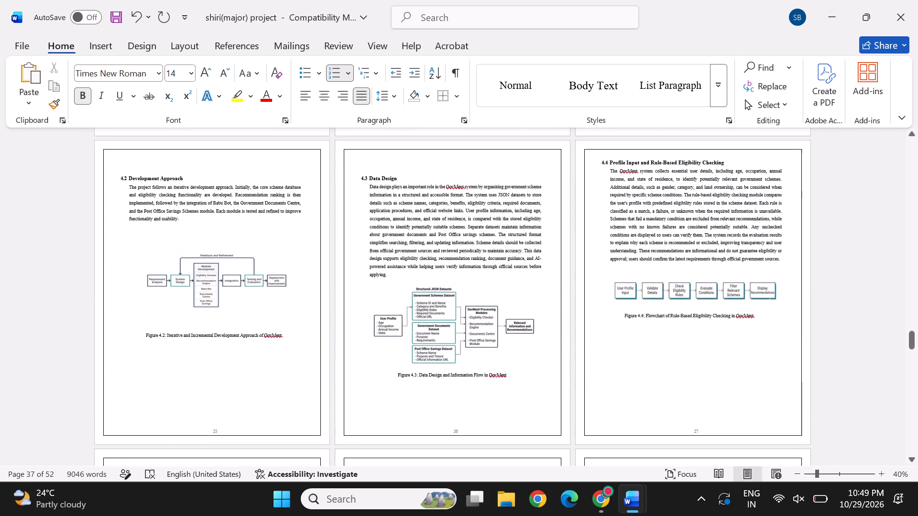
scroll(560, 237, "up", 1)
scroll(449, 221, "up", 1)
scroll(382, 225, "up", 1)
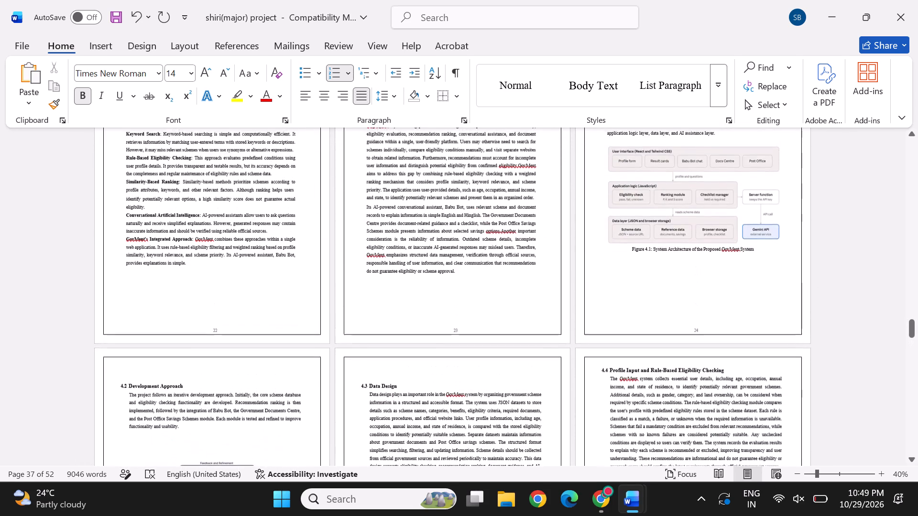
scroll(487, 214, "up", 1)
scroll(362, 258, "down", 1)
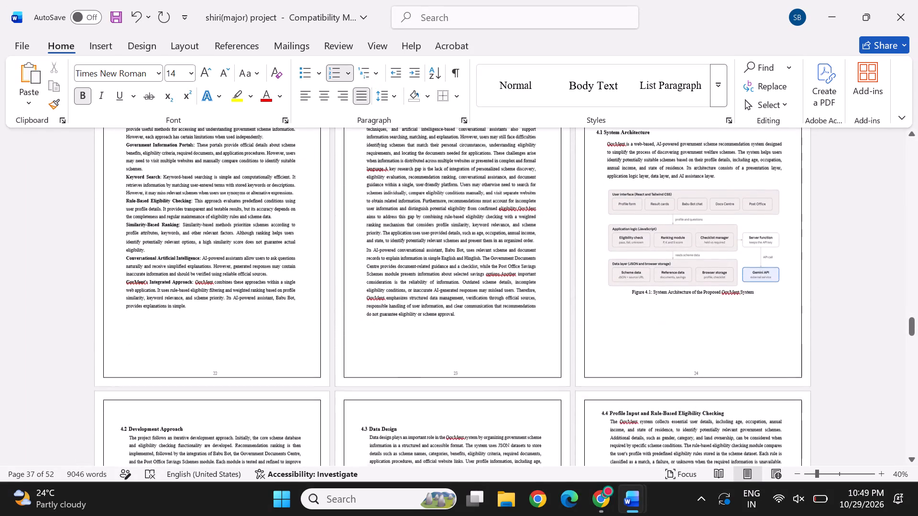
scroll(362, 258, "down", 1)
scroll(210, 360, "up", 3, "ctrl")
scroll(219, 375, "up", 2)
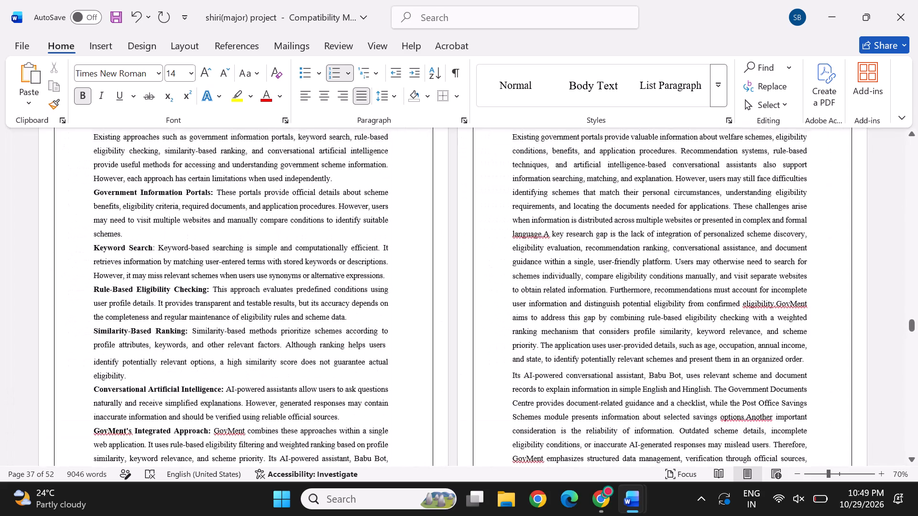
scroll(219, 375, "up", 1)
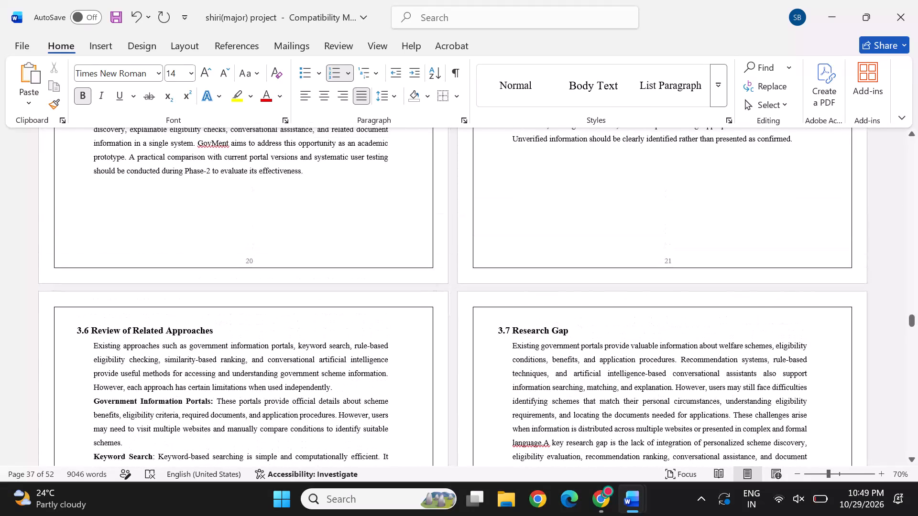
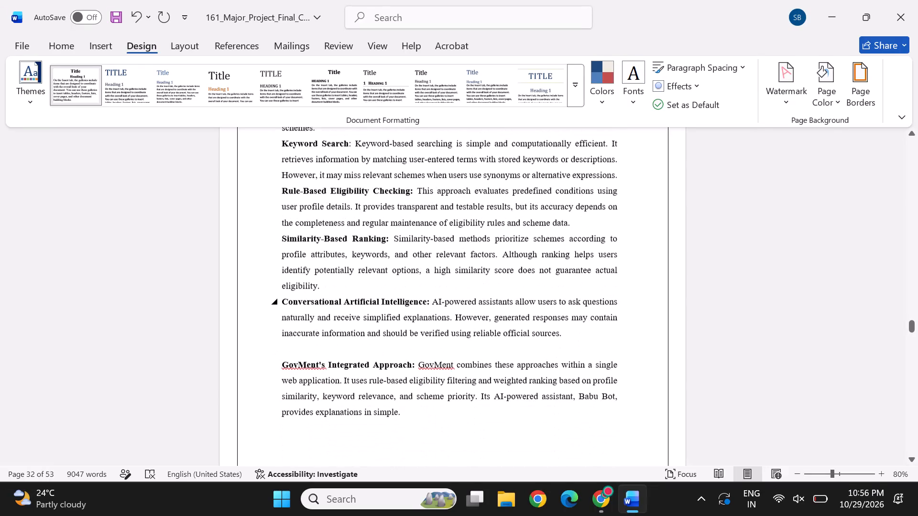
Delete the blank line between the Conversational Artificial Intelligence paragraph and the GovMent's Integrated Approach paragraph.
left_click(572, 328)
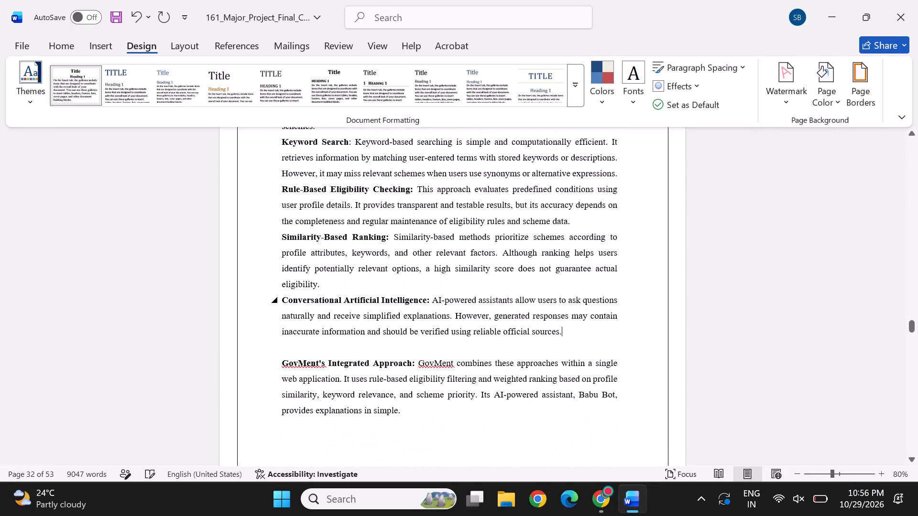
key("Delete")
Delete the two blank lines above the 3.7 Research Gap heading so it starts at the top of its page.
scroll(511, 353, "down", 2)
scroll(457, 282, "up", 1)
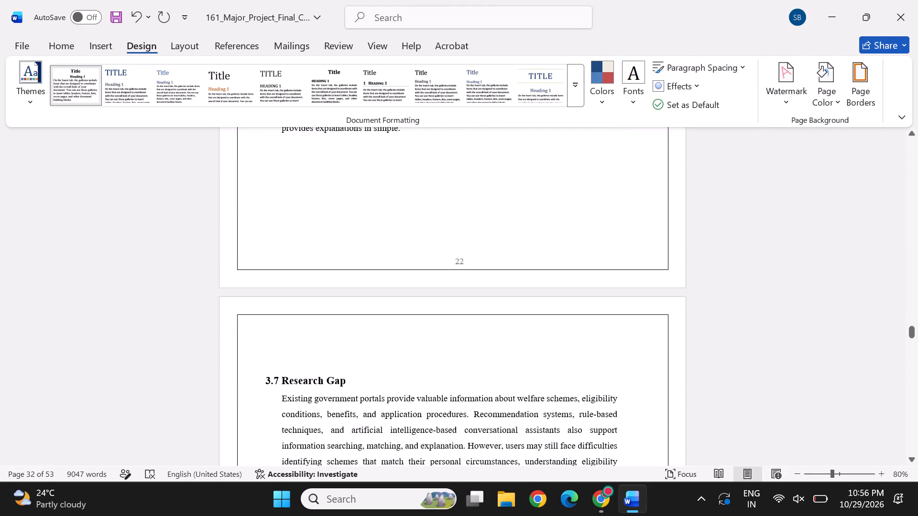
left_click(291, 326)
key("Delete")
key("Delete")
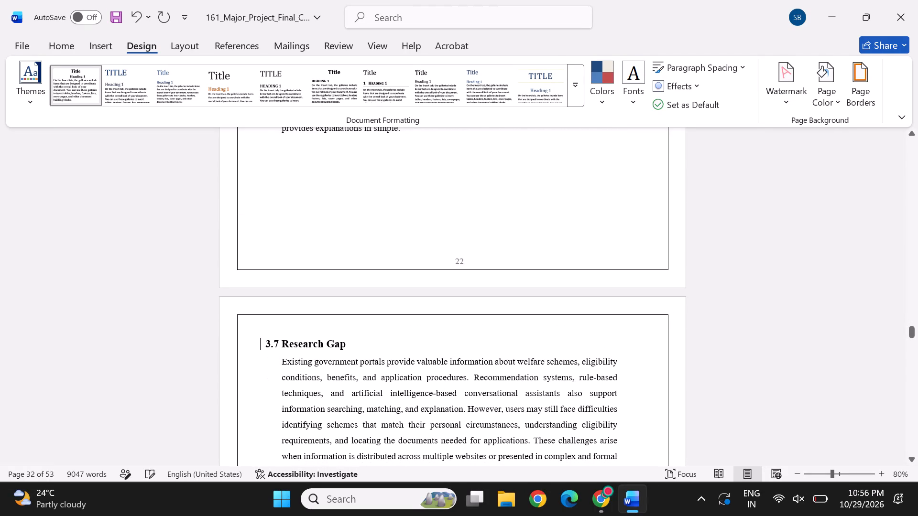
key("Up")
Delete the blank lines above the CHAPTER – 4 title so it starts at the top of its page.
scroll(349, 342, "down", 1)
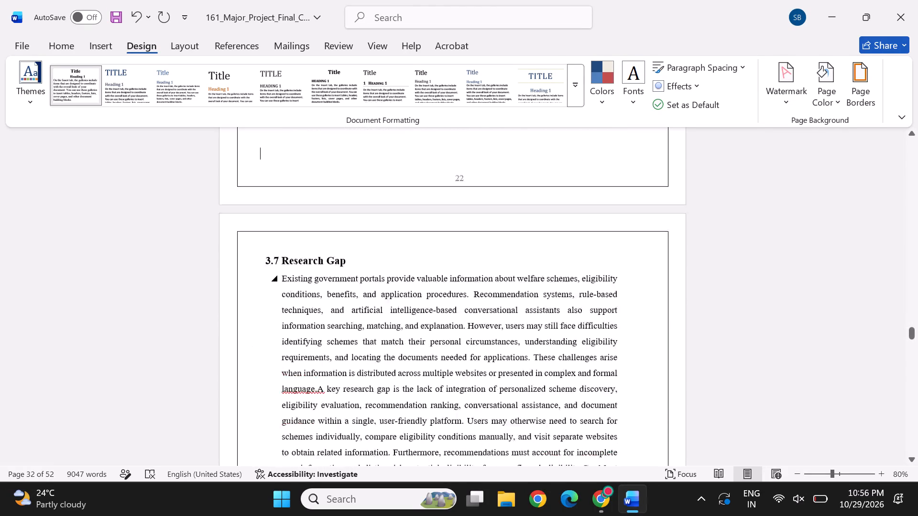
scroll(349, 342, "down", 1)
scroll(393, 372, "down", 2)
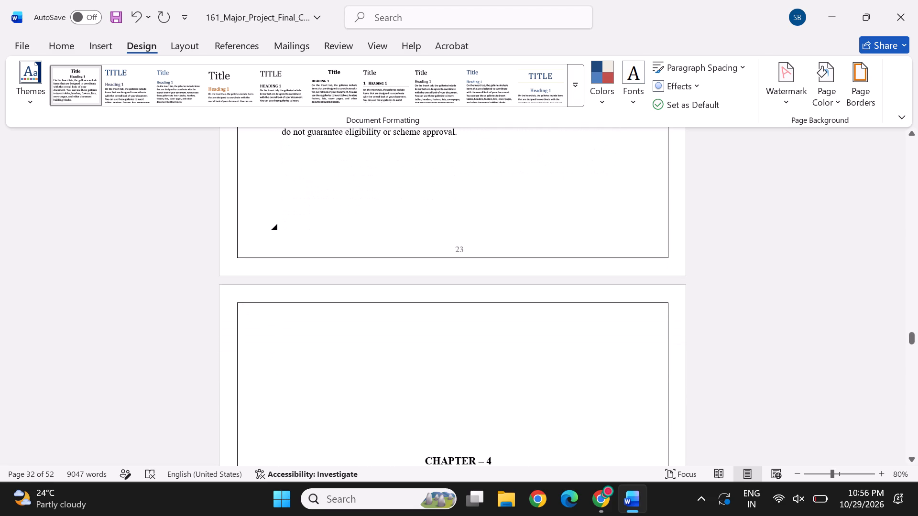
left_click(392, 314)
key("Delete")
key("Delete")
key("Delete")
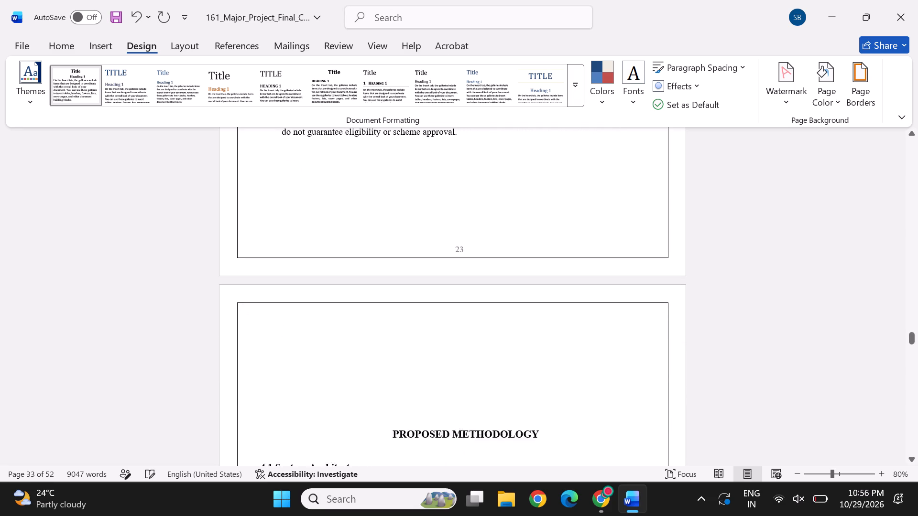
key("Delete")
key("Delete")
key("Delete")
key("Delete")
key("Delete")
key("Delete")
Add three blank lines above the 4.3 Data Design heading to push it to the top of the next page.
scroll(429, 342, "down", 1)
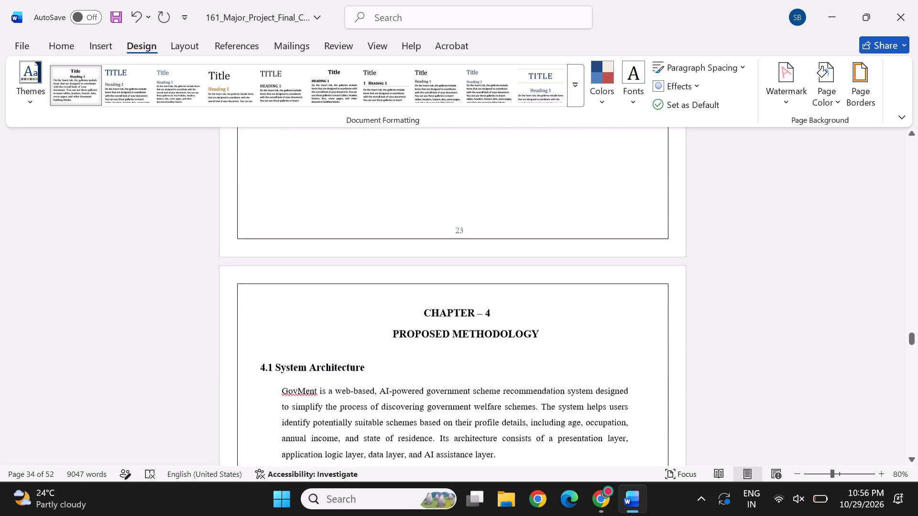
scroll(429, 342, "down", 3)
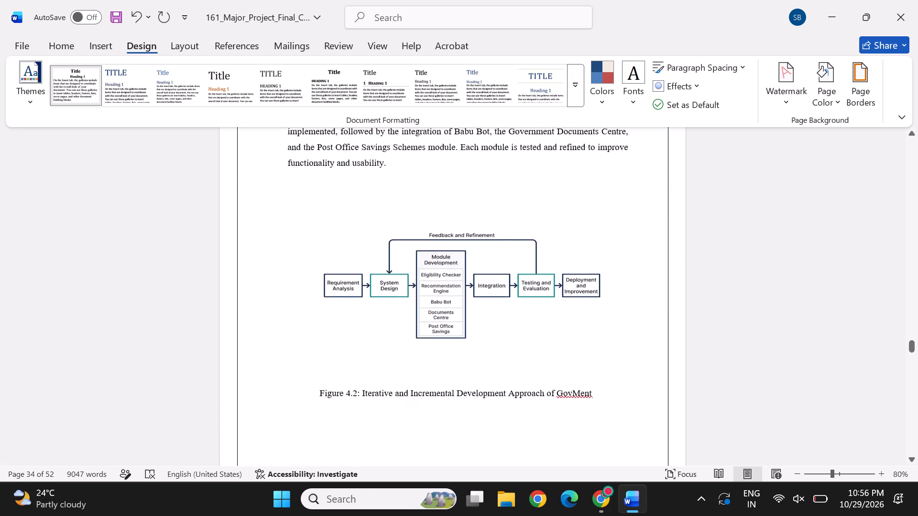
scroll(411, 308, "up", 1)
scroll(407, 316, "down", 2)
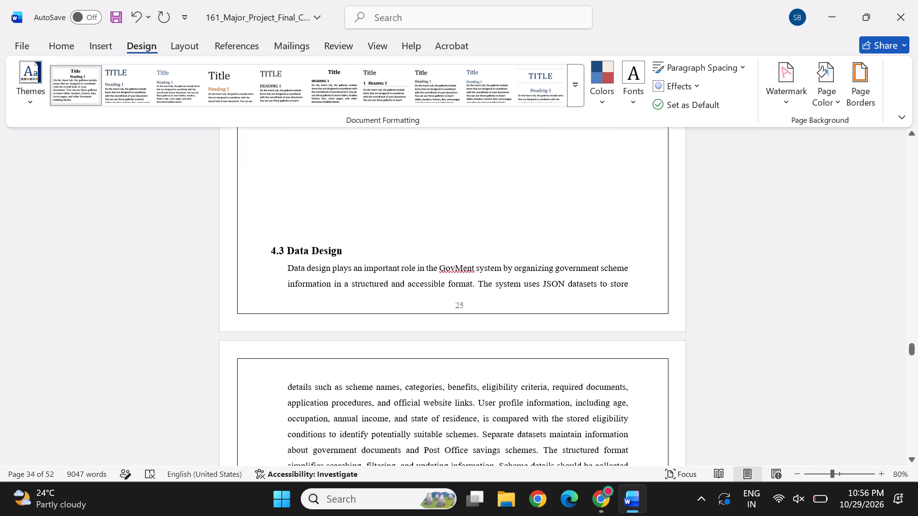
left_click(305, 229)
key("Return")
key("Return")
key("Return")
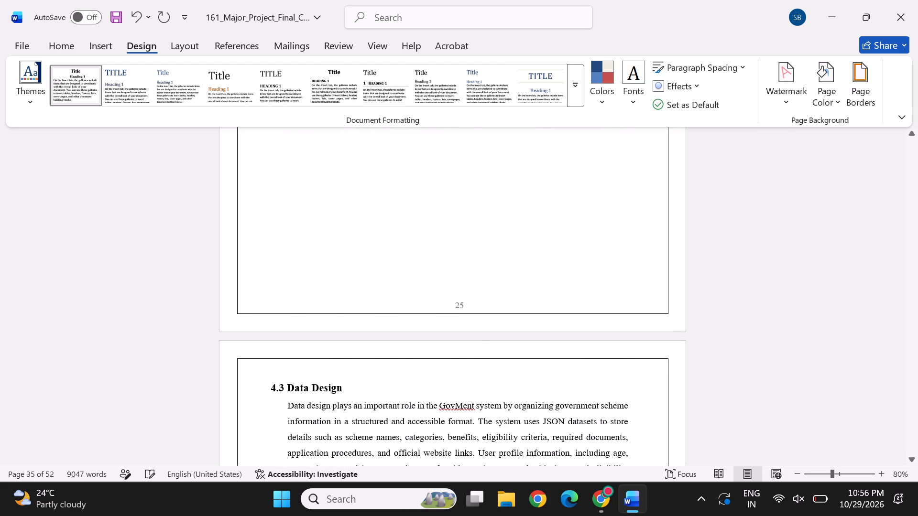
Add three blank lines after Figure 4.3 so the 4.4 Profile Input and Rule-Based Eligibility Checking heading starts on a new page.
scroll(338, 274, "down", 3)
scroll(356, 312, "up", 1)
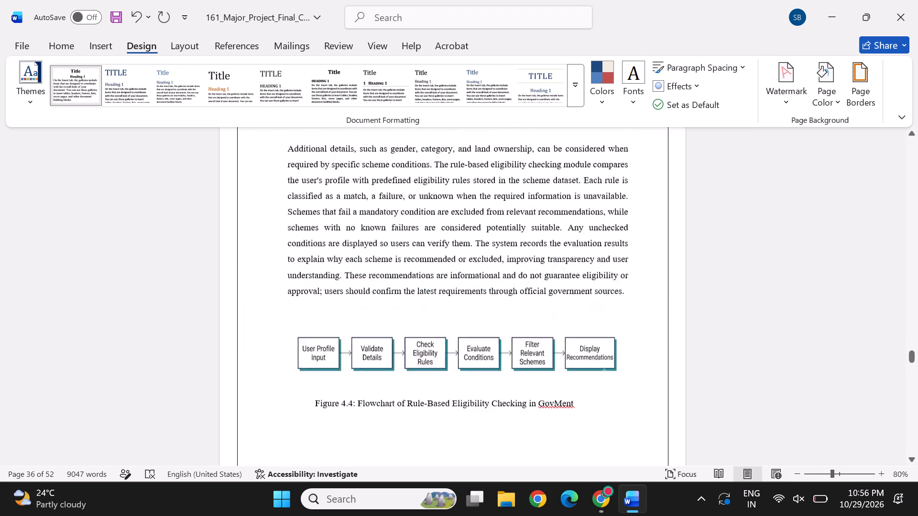
scroll(356, 312, "up", 1)
left_click(308, 208)
key("Return")
key("Return")
key("Return")
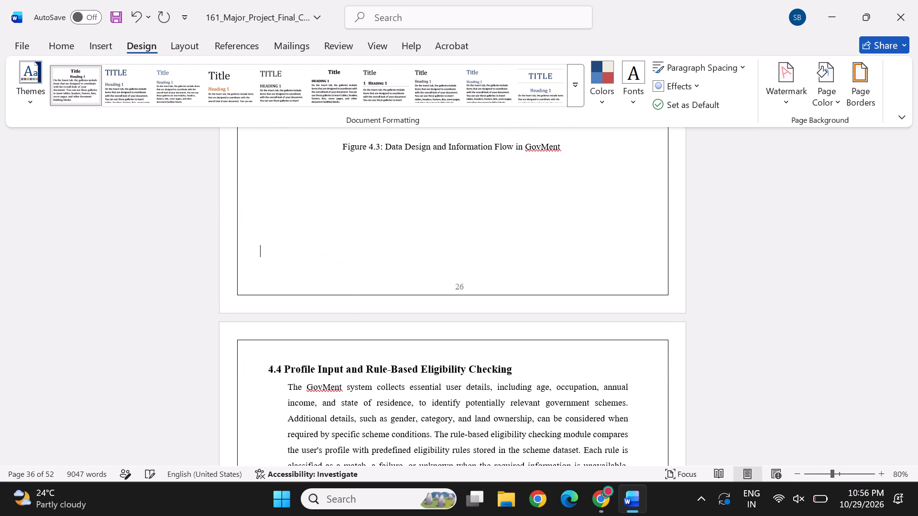
Add three blank lines above the 4.5 Ranking of Recommendations heading to move it to the next page.
scroll(347, 293, "down", 2)
scroll(379, 354, "down", 1)
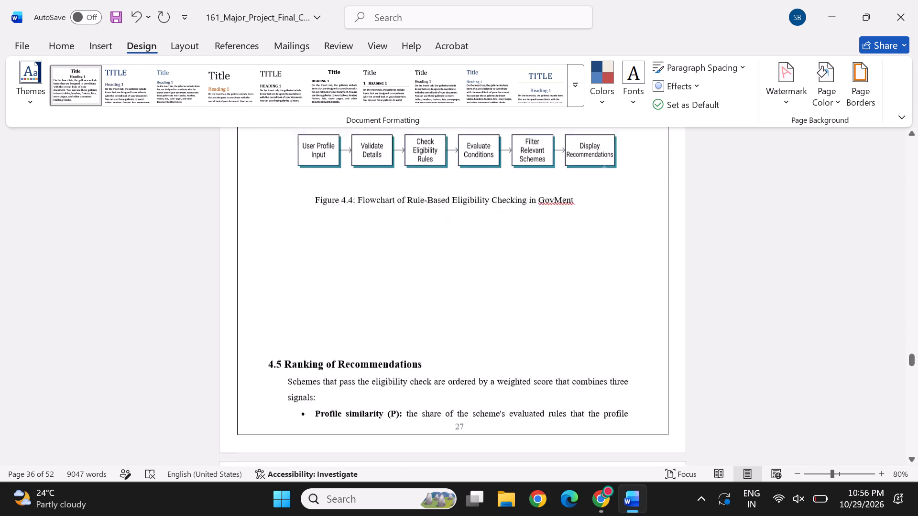
left_click(335, 311)
key("Return")
key("Return")
key("Return")
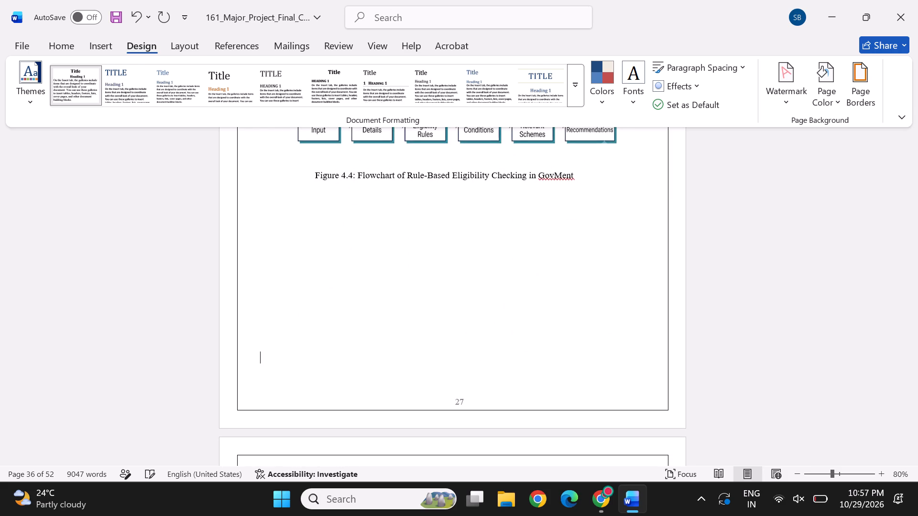
Add four blank lines above the 4.7 Government Documents Centre heading to move it to the next page.
scroll(335, 311, "down", 1)
scroll(404, 383, "down", 1)
scroll(412, 330, "down", 1)
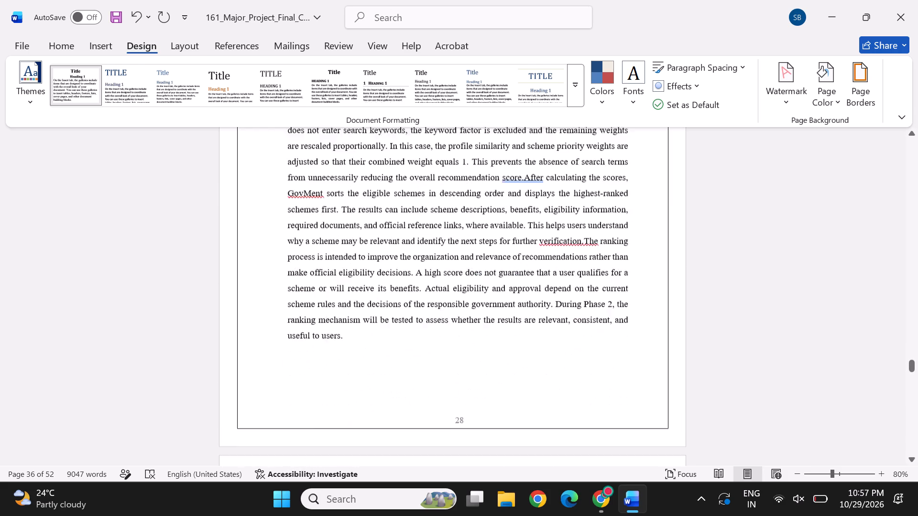
scroll(412, 330, "down", 1)
scroll(372, 400, "down", 1)
scroll(349, 351, "down", 1)
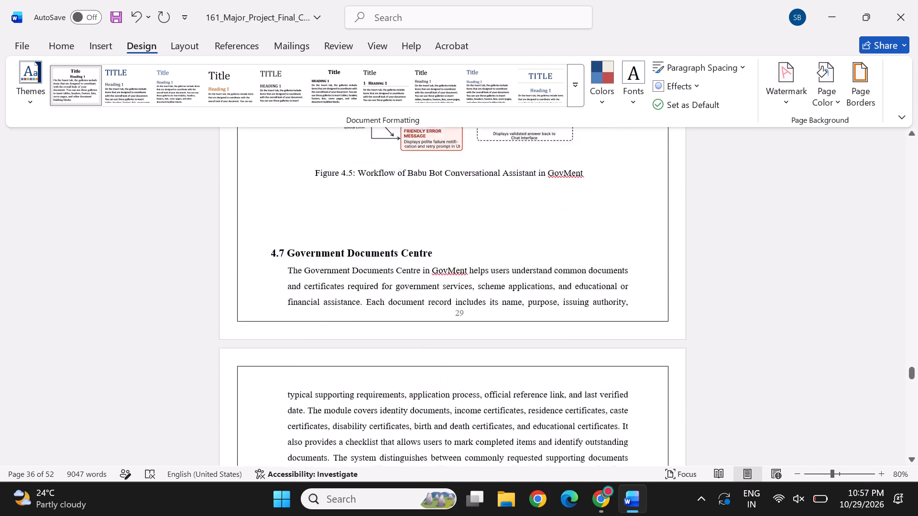
scroll(349, 351, "down", 1)
scroll(360, 325, "up", 3)
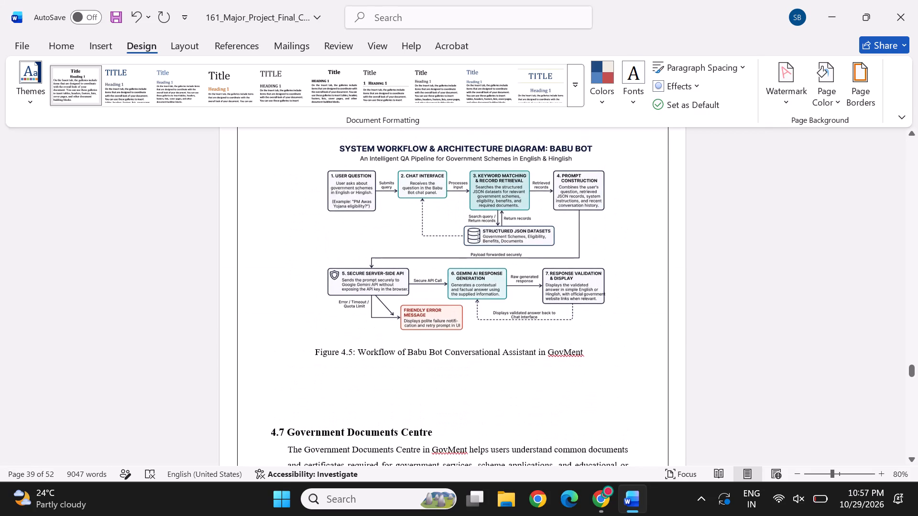
left_click(293, 415)
key("Return")
scroll(293, 415, "down", 1)
key("Return")
key("Return")
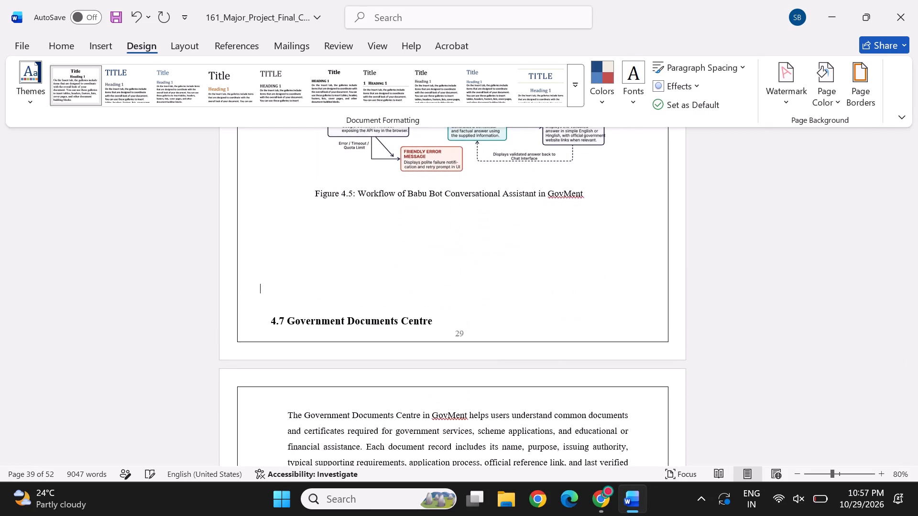
key("Return")
Add three blank lines above the 4.8 Post Office Savings Schemes Module heading to move it to the next page.
scroll(299, 419, "down", 2)
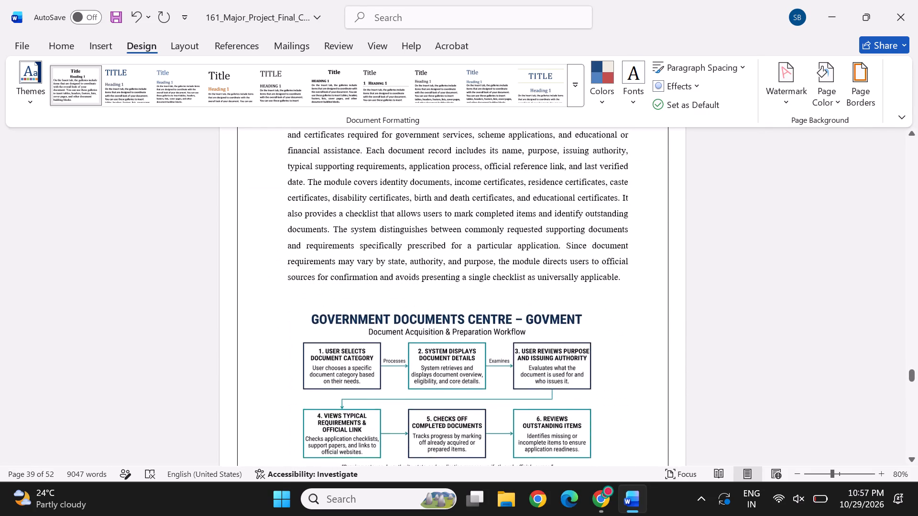
scroll(328, 375, "down", 1)
left_click(300, 345)
key("Return")
key("Return")
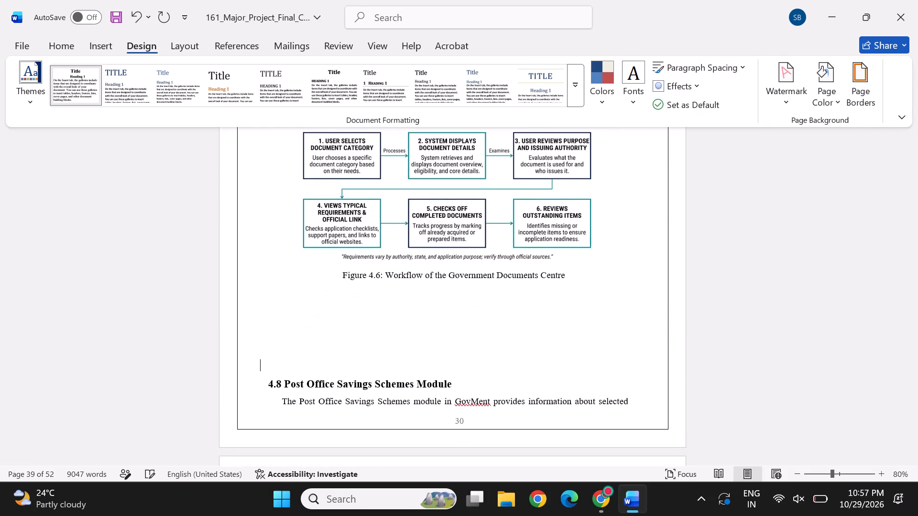
key("Return")
Add three blank lines above the 4.9 User Interface Design heading to move it to the next page.
scroll(300, 345, "down", 1)
scroll(353, 375, "down", 1)
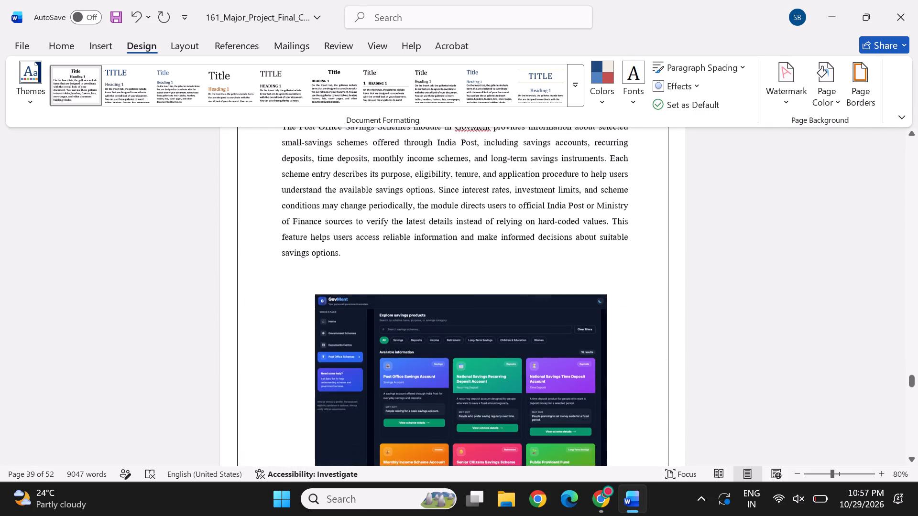
scroll(353, 375, "down", 1)
scroll(411, 388, "down", 1)
left_click(324, 270)
key("Return")
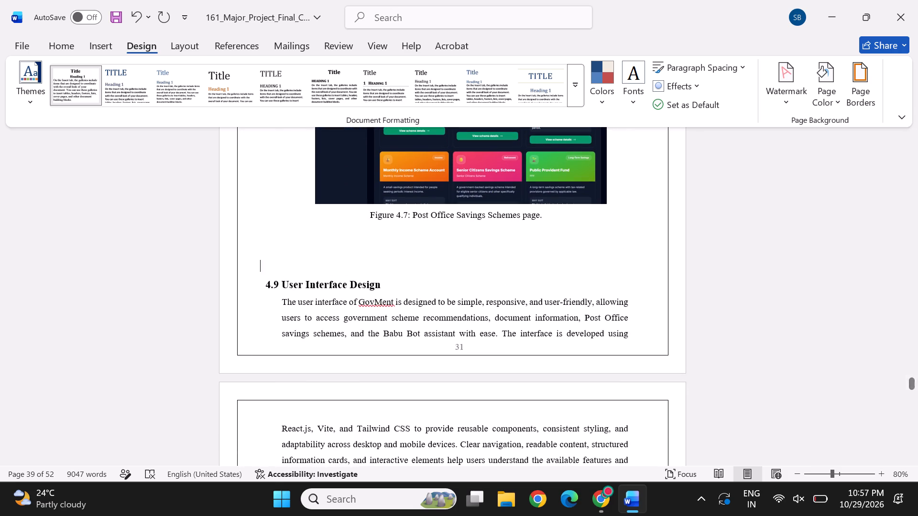
key("Return")
key("Return")
Add three blank lines above the 4.11 Testing and Evaluation Plan heading to move it to the next page.
scroll(331, 277, "down", 1)
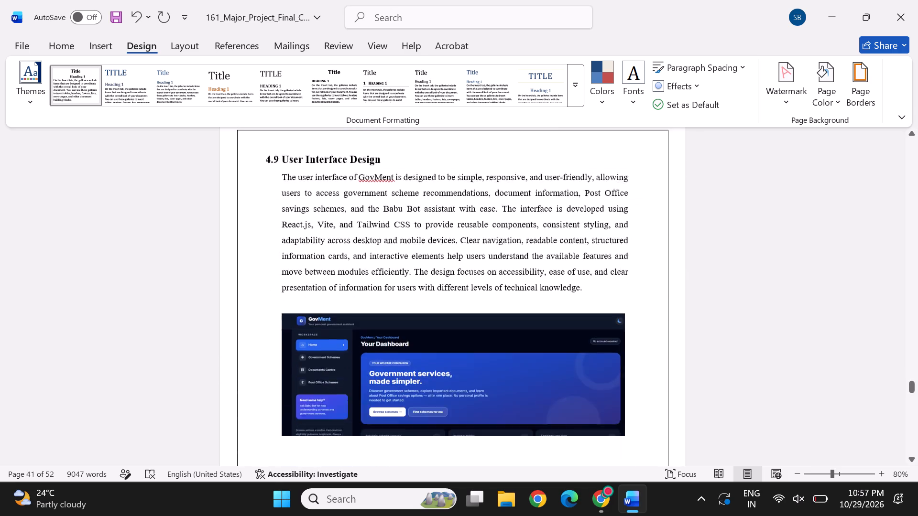
scroll(331, 277, "down", 1)
scroll(348, 337, "down", 1)
scroll(370, 276, "up", 1)
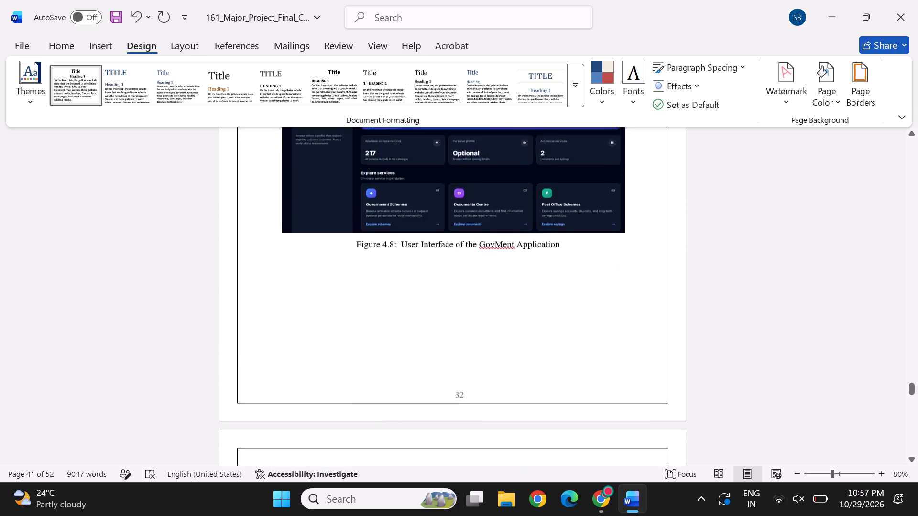
scroll(370, 276, "up", 1)
scroll(377, 342, "up", 1)
scroll(377, 342, "down", 4)
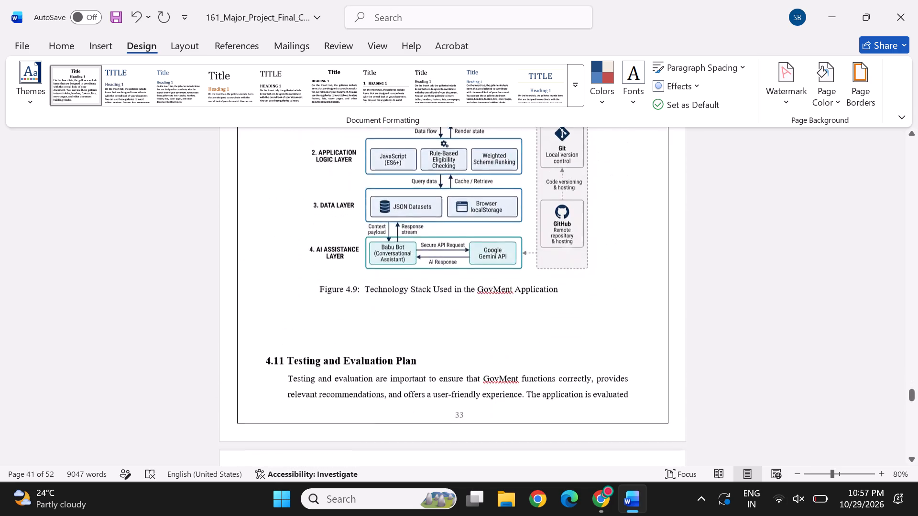
scroll(377, 342, "down", 1)
scroll(336, 184, "up", 2)
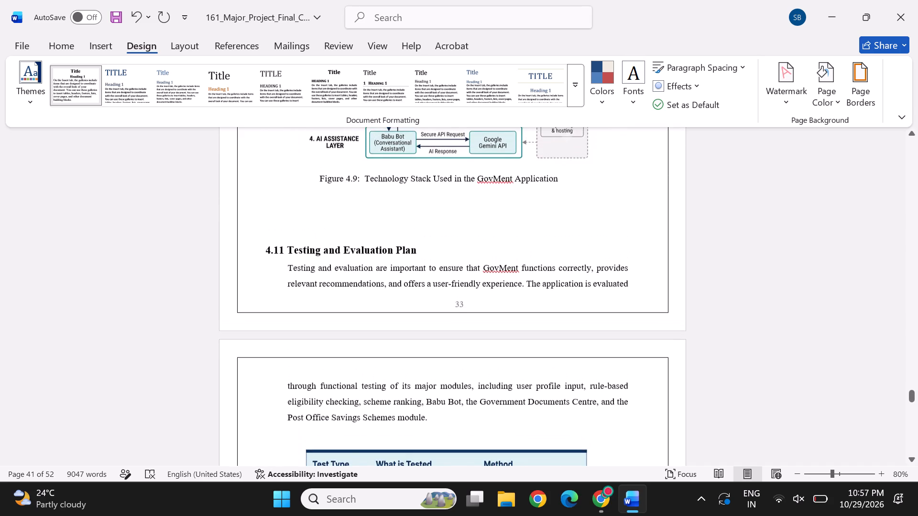
left_click(295, 227)
key("Return")
key("Return")
key("Return")
Insert a blank line between the 4.14 UML Design Diagrams paragraph and the 4.14.1 Use Case Diagram heading.
scroll(336, 300, "down", 1)
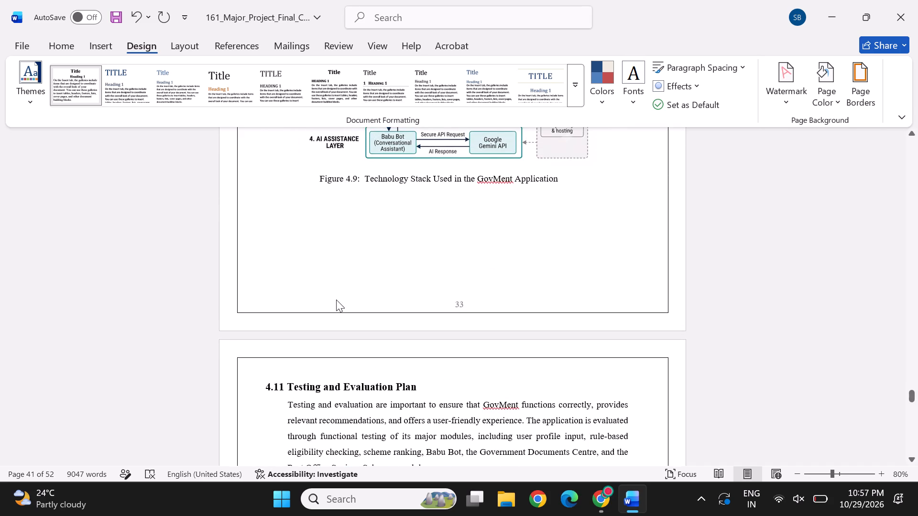
scroll(336, 300, "down", 1)
scroll(352, 345, "down", 1)
scroll(373, 326, "up", 2)
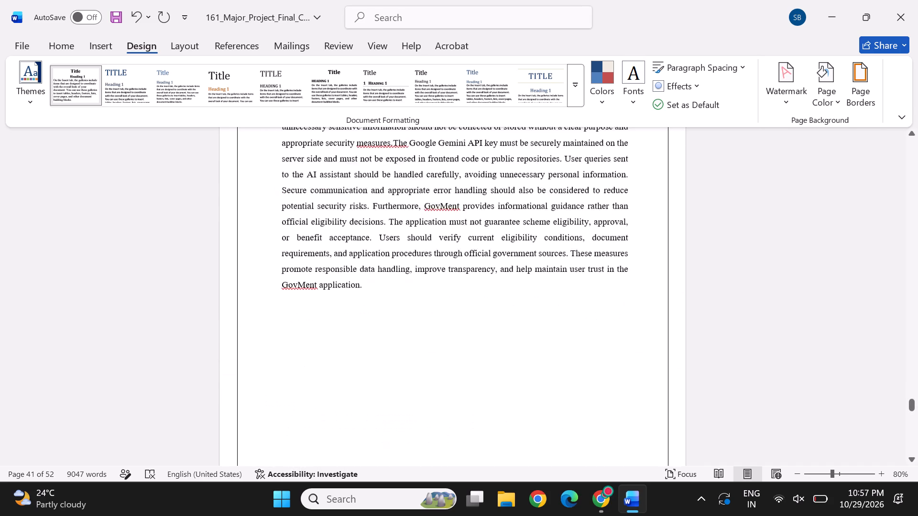
scroll(373, 326, "up", 1)
scroll(373, 390, "down", 2)
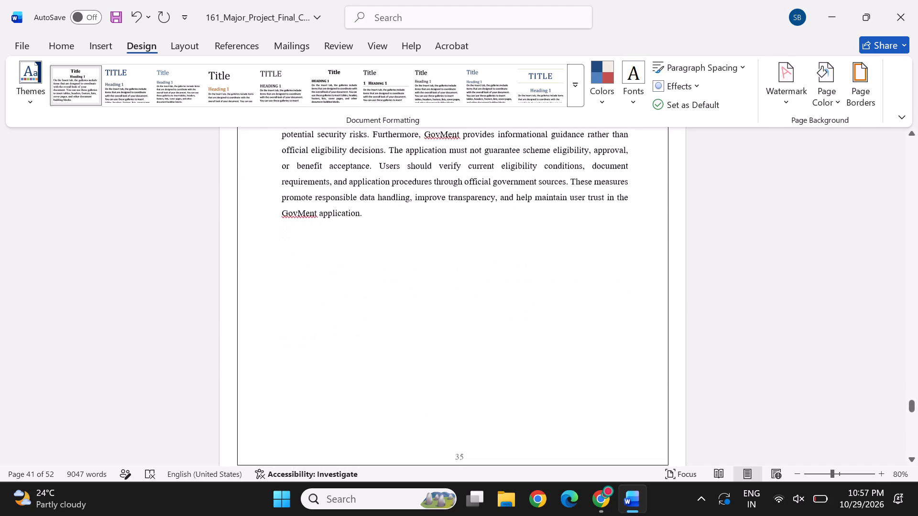
scroll(376, 365, "down", 5)
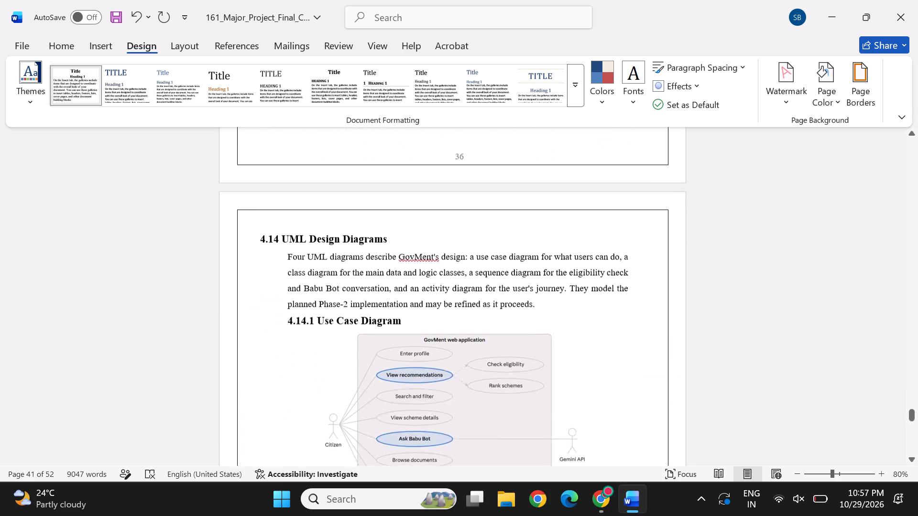
scroll(376, 288, "down", 2)
scroll(376, 288, "up", 1)
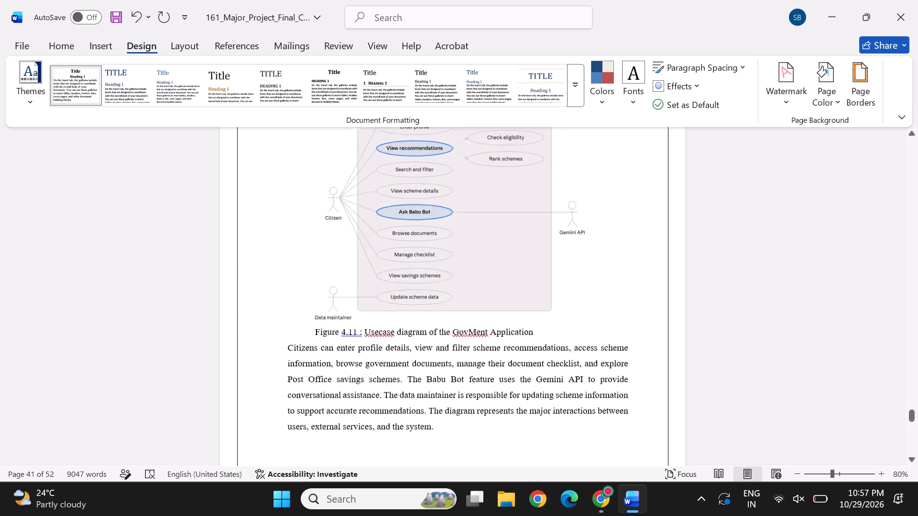
scroll(376, 288, "up", 2)
left_click(563, 350)
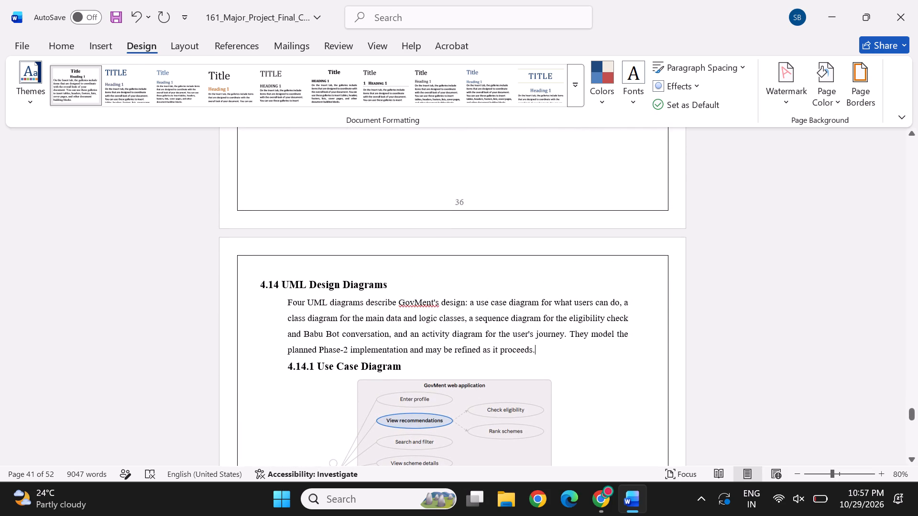
key("Return")
Insert a blank line between the 4.14.2 Class Diagram heading and its diagram.
scroll(523, 371, "down", 1)
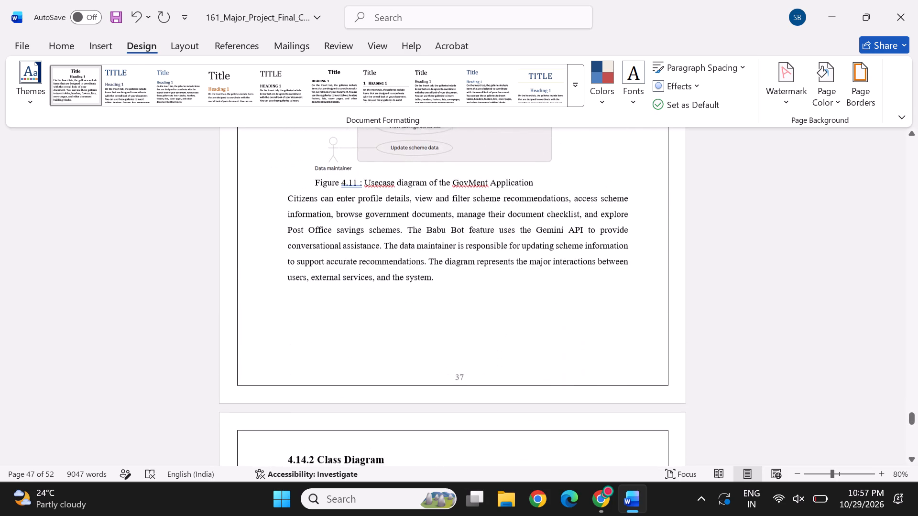
scroll(523, 371, "down", 1)
scroll(476, 393, "down", 1)
scroll(450, 284, "up", 1)
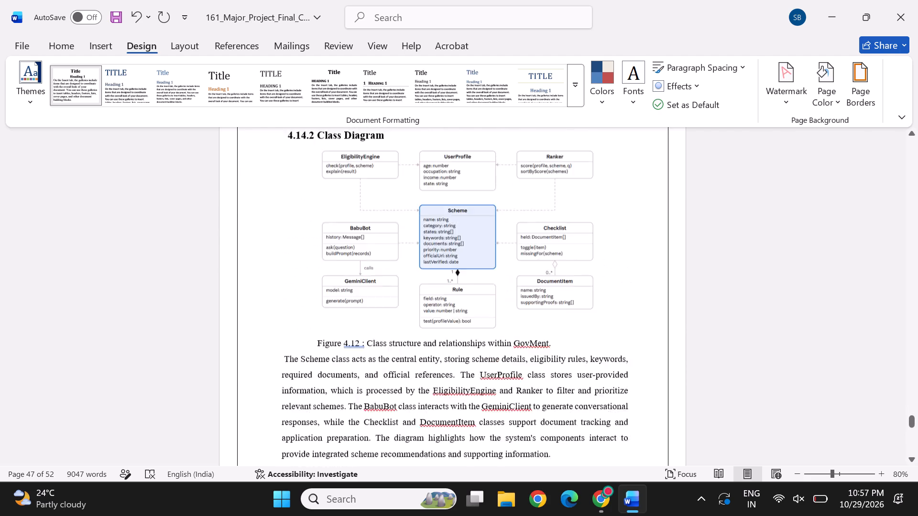
scroll(450, 284, "up", 1)
left_click(403, 239)
key("Return")
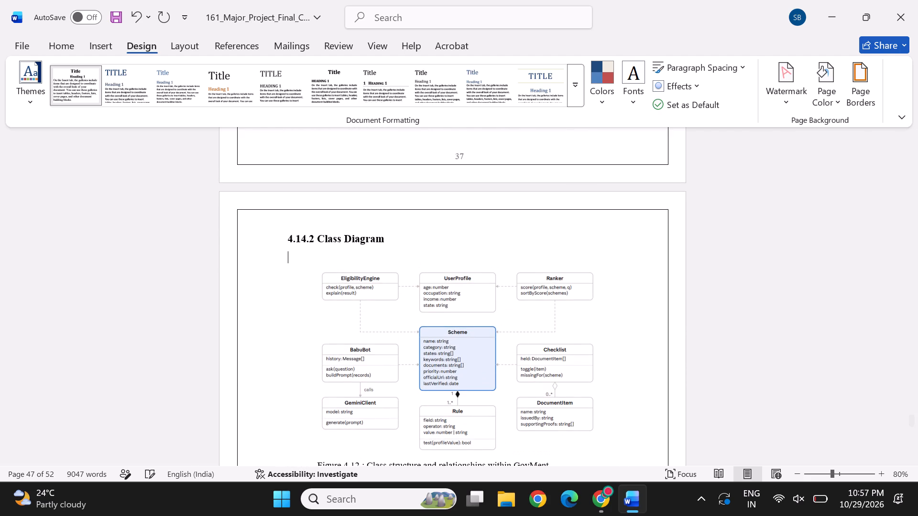
Add one blank line above the 4.14.3 Activity Diagram heading to move it to the next page.
scroll(477, 285, "down", 1)
scroll(527, 336, "down", 1)
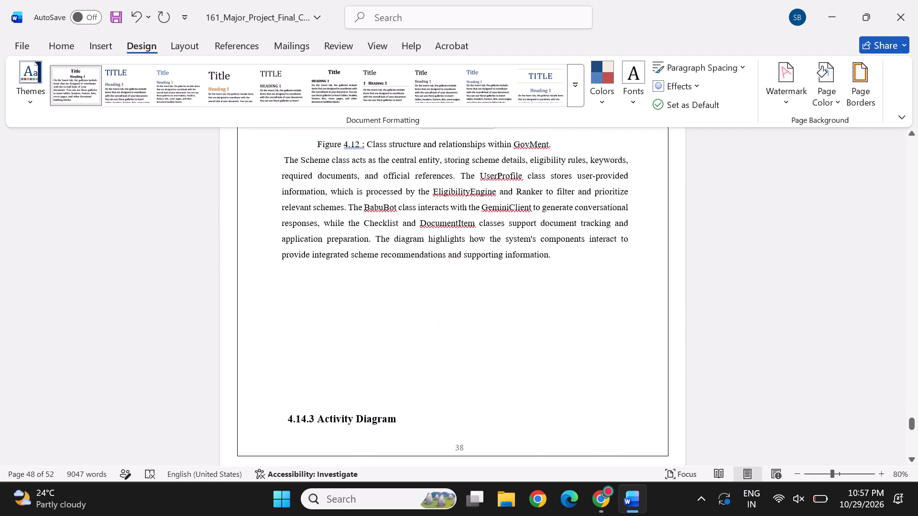
left_click(335, 361)
key("Return")
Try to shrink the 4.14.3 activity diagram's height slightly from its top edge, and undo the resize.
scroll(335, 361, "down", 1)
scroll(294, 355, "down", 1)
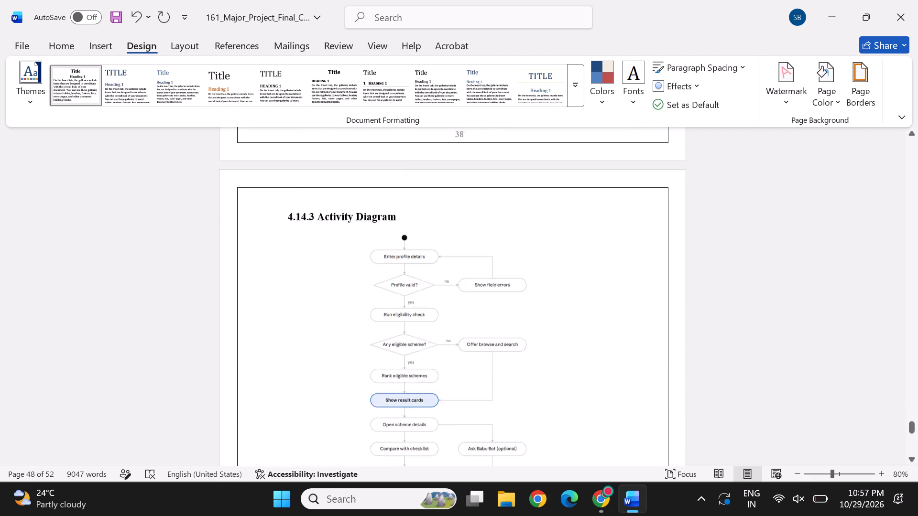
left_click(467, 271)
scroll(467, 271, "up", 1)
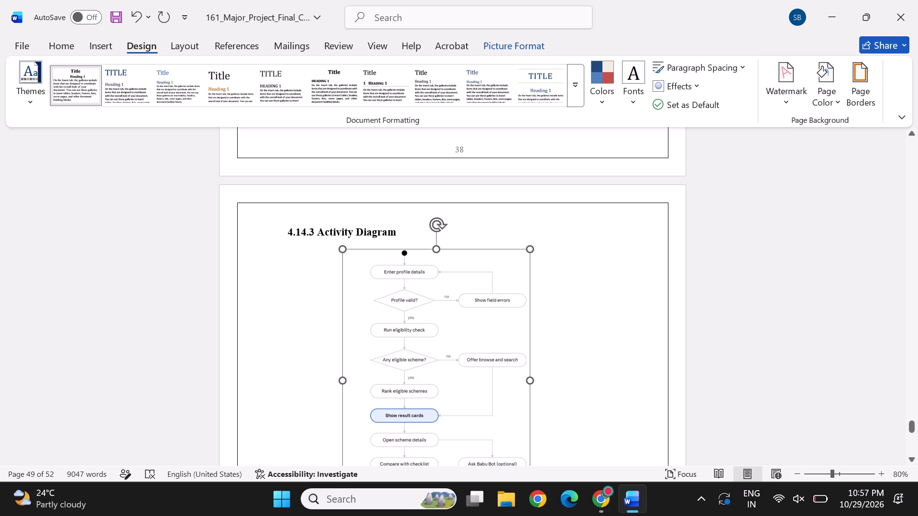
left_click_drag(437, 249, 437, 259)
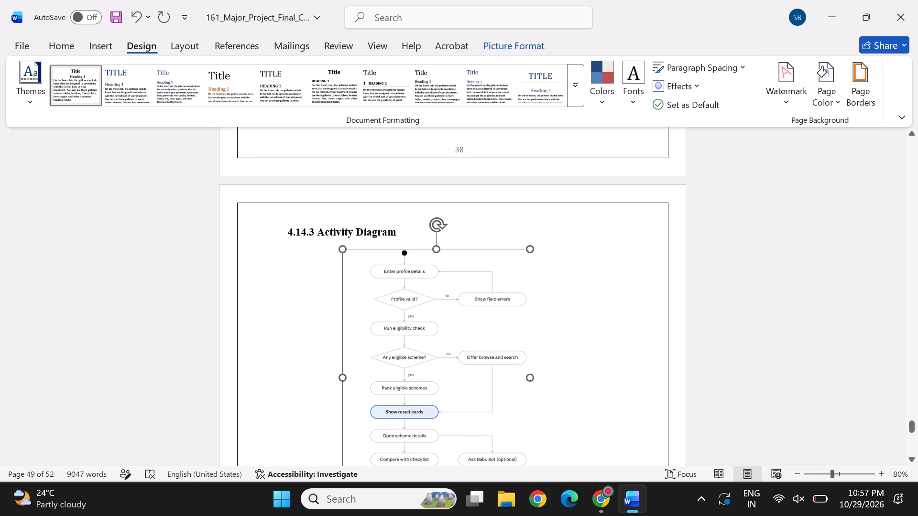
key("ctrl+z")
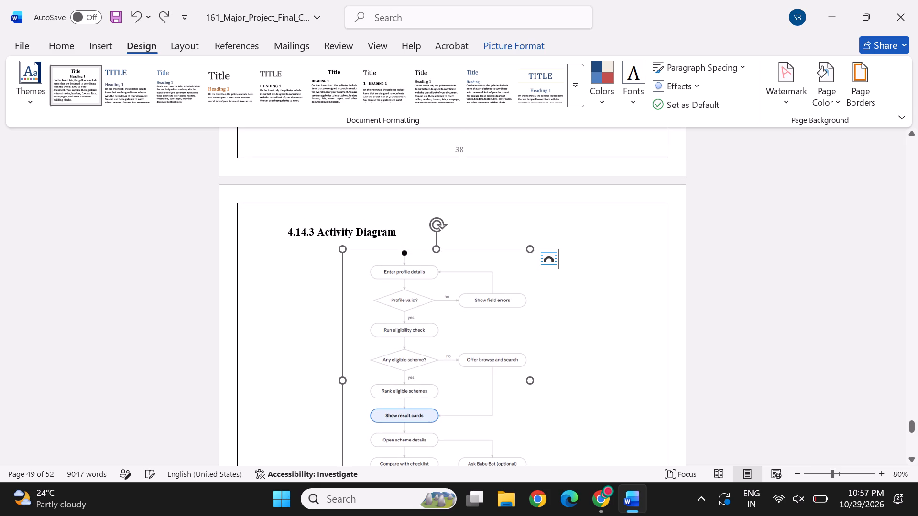
Insert a blank line between the 4.14.3 Activity Diagram heading and its diagram.
left_click(413, 233)
key("Return")
Place the insertion point on the blank line just above the CHAPTER -5 heading, before the References page.
scroll(483, 261, "down", 1)
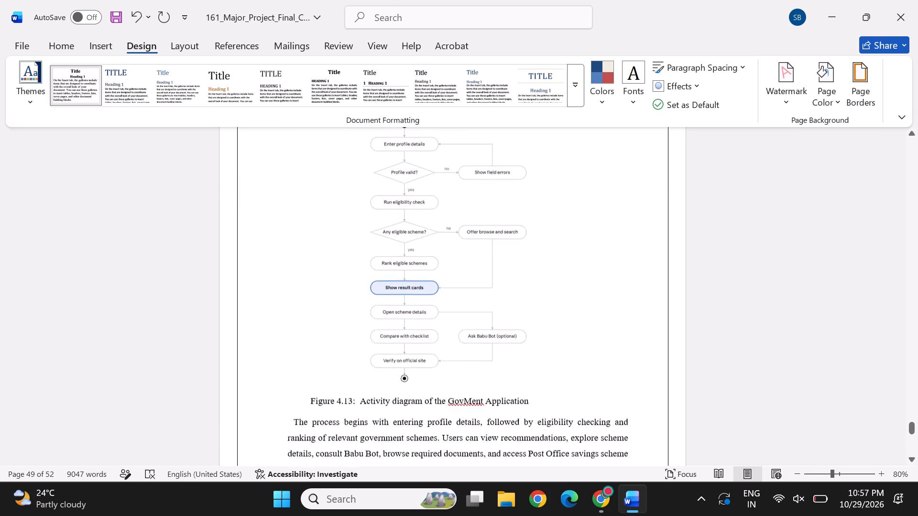
scroll(483, 261, "down", 1)
scroll(404, 312, "down", 1)
scroll(428, 349, "down", 2)
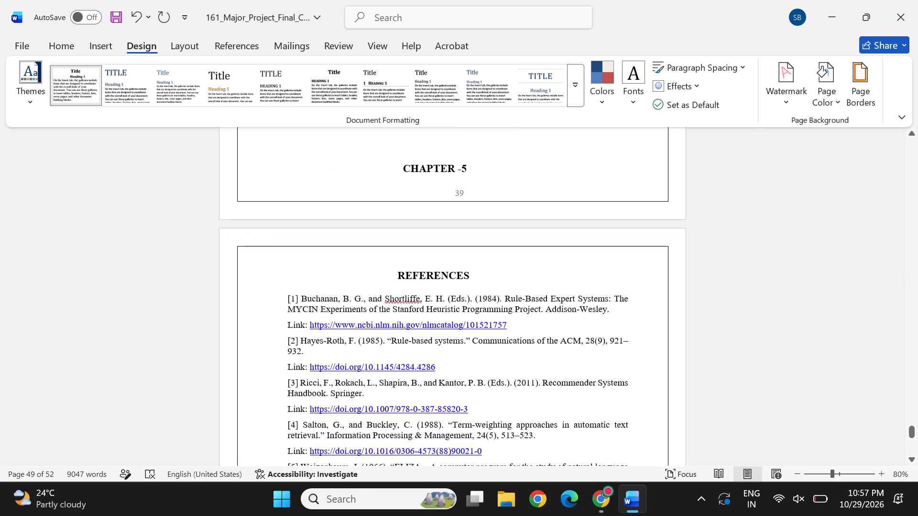
left_click(418, 156)
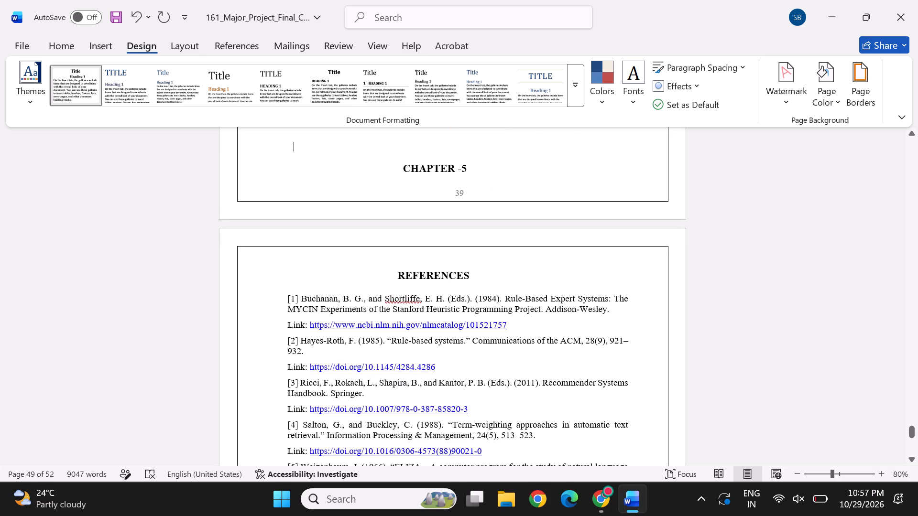